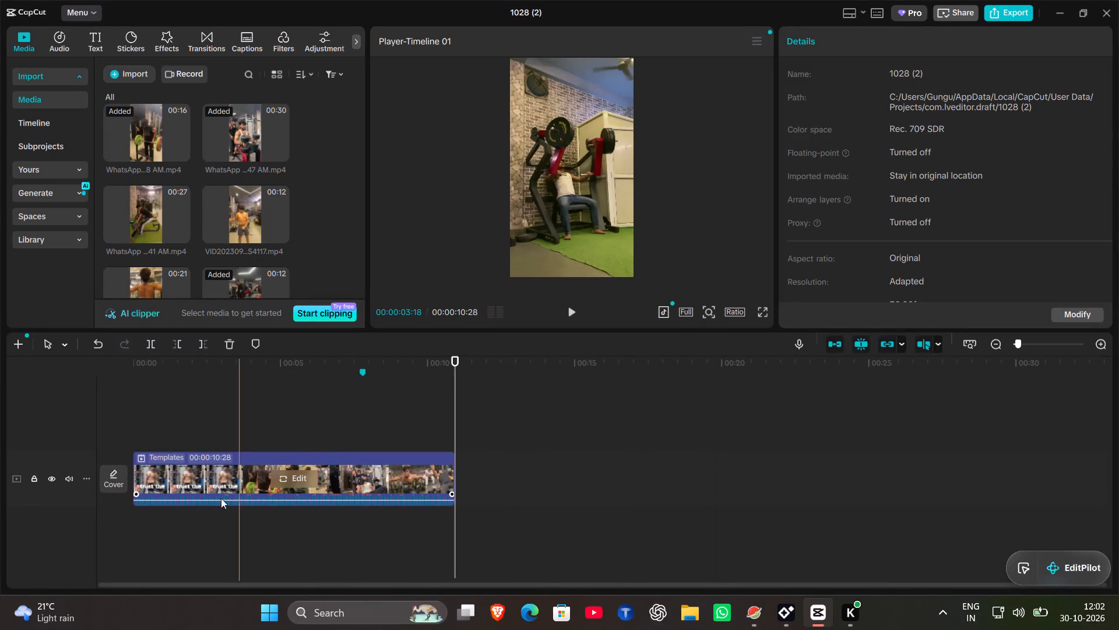
Play the gym template clip on the timeline from the beginning to review the whole edit several times.
left_click(153, 516)
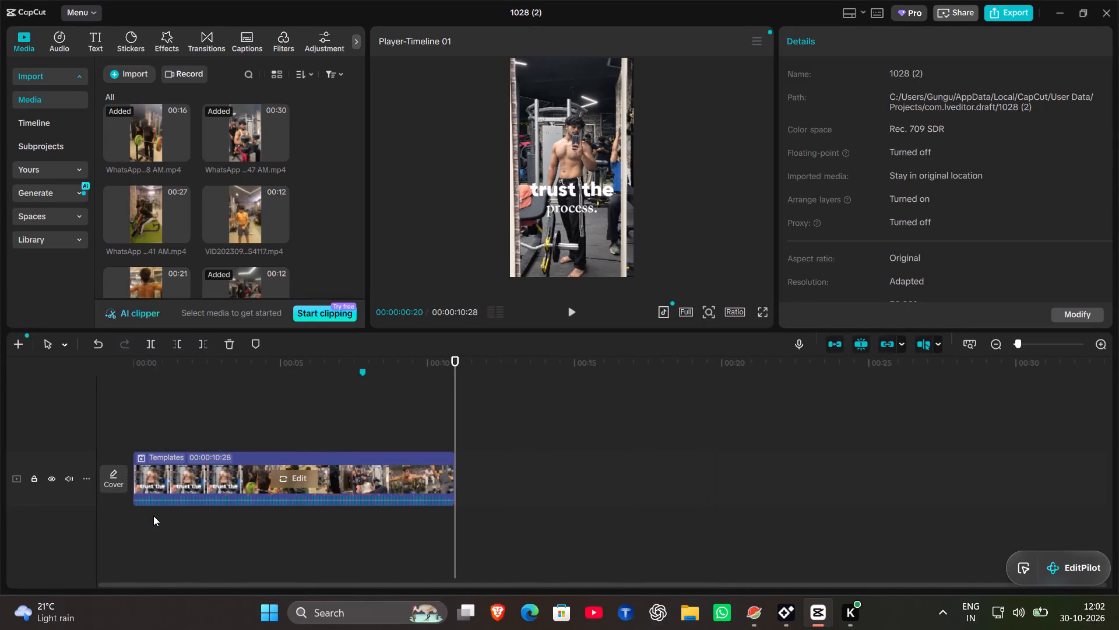
key("space")
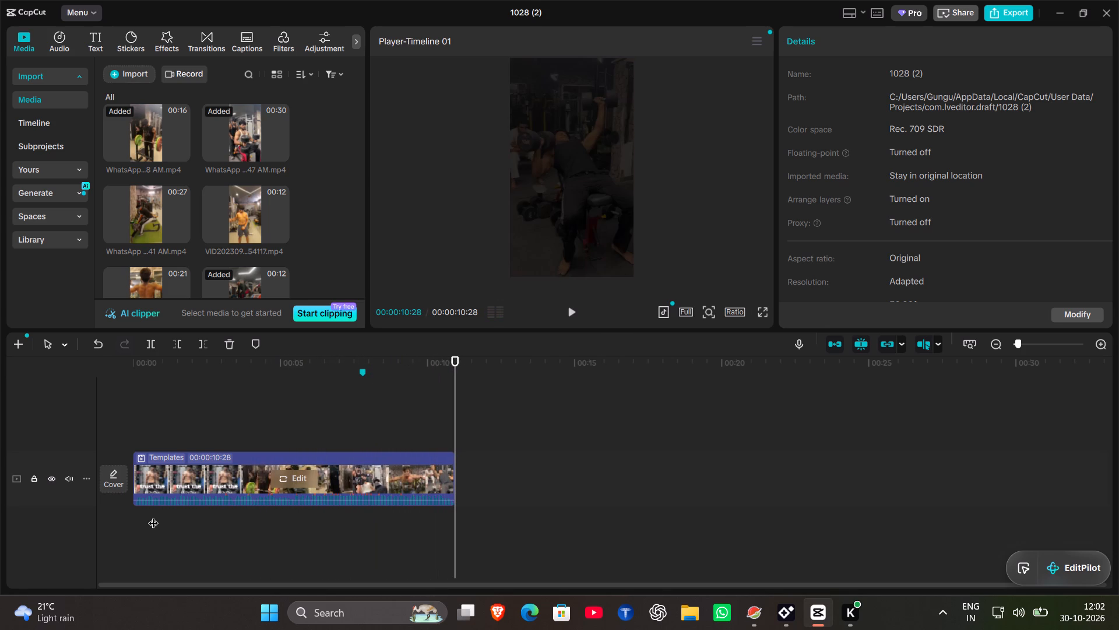
left_click(130, 532)
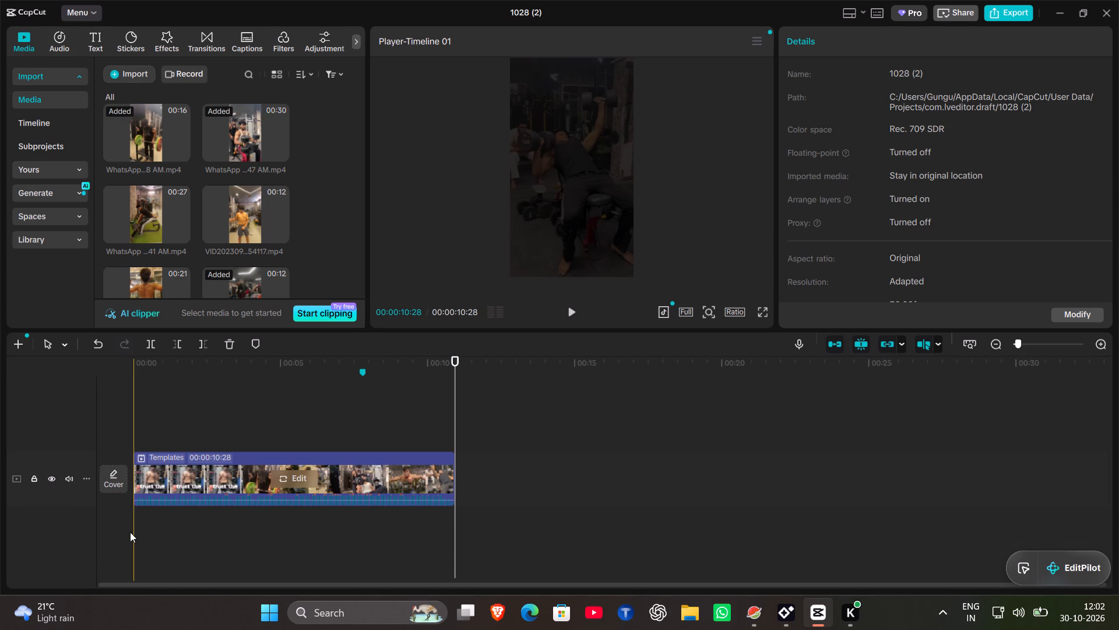
left_click(136, 532)
key("space")
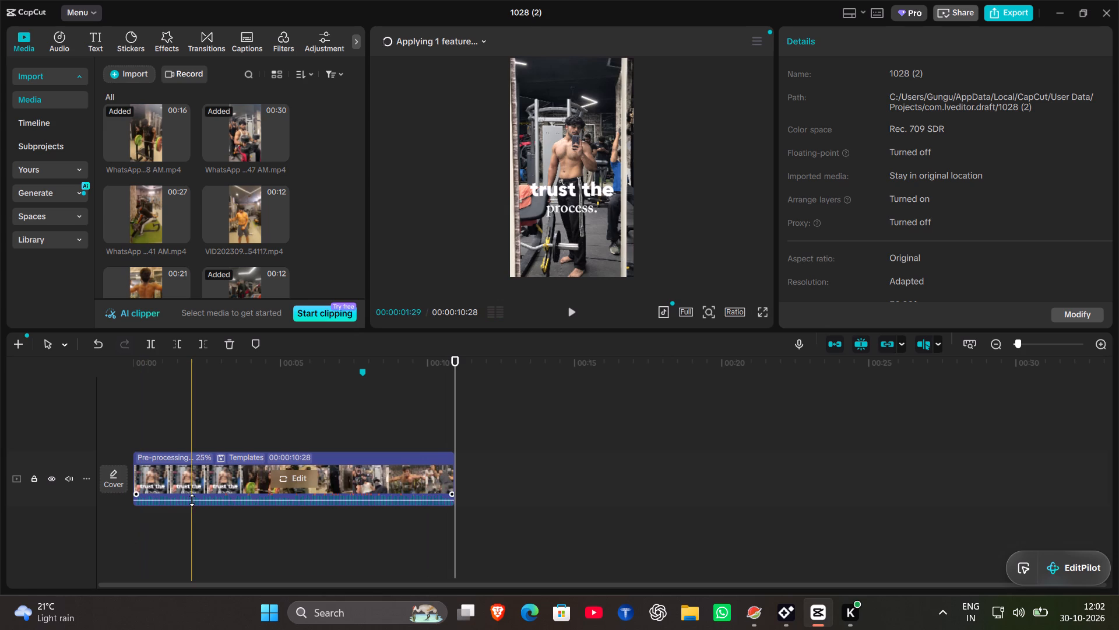
double_click(135, 547)
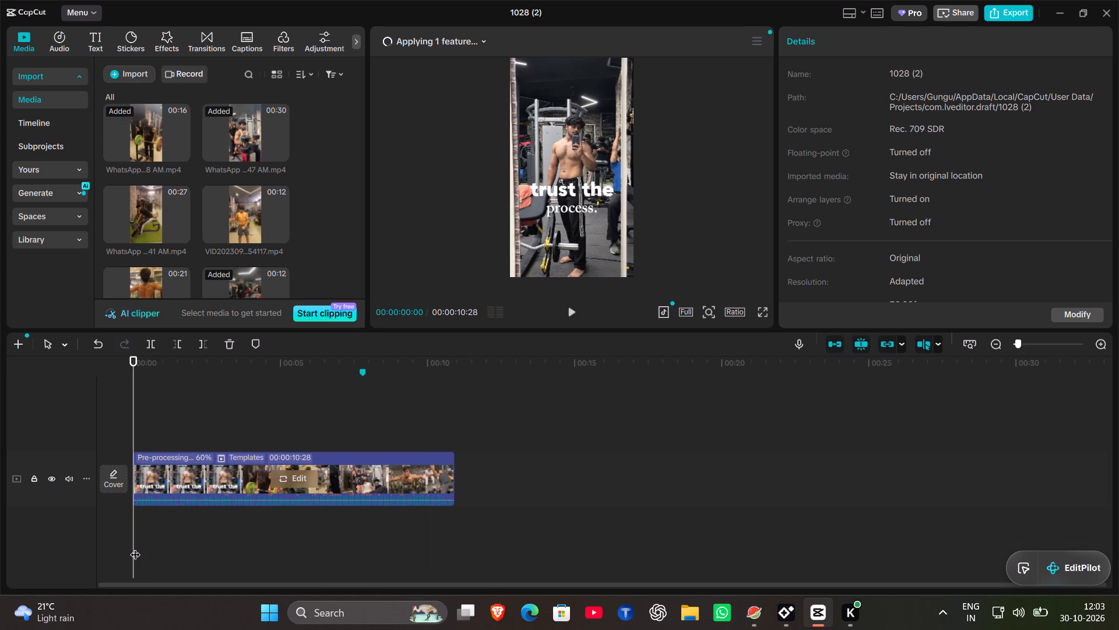
key("space")
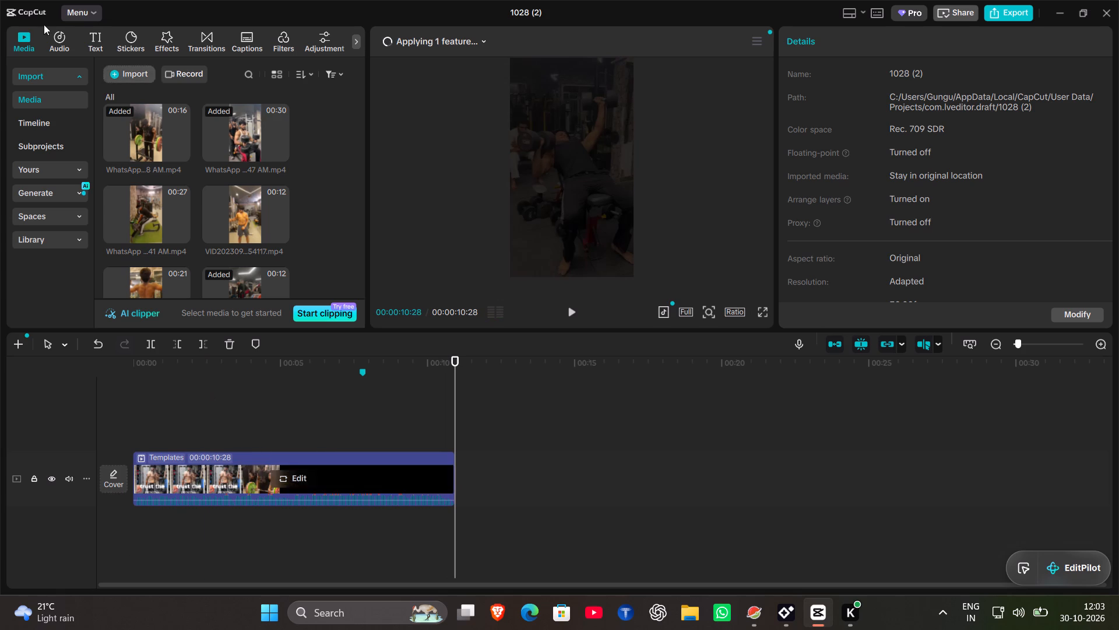
Leave the 1028 (2) project and return to the home page.
left_click(74, 16)
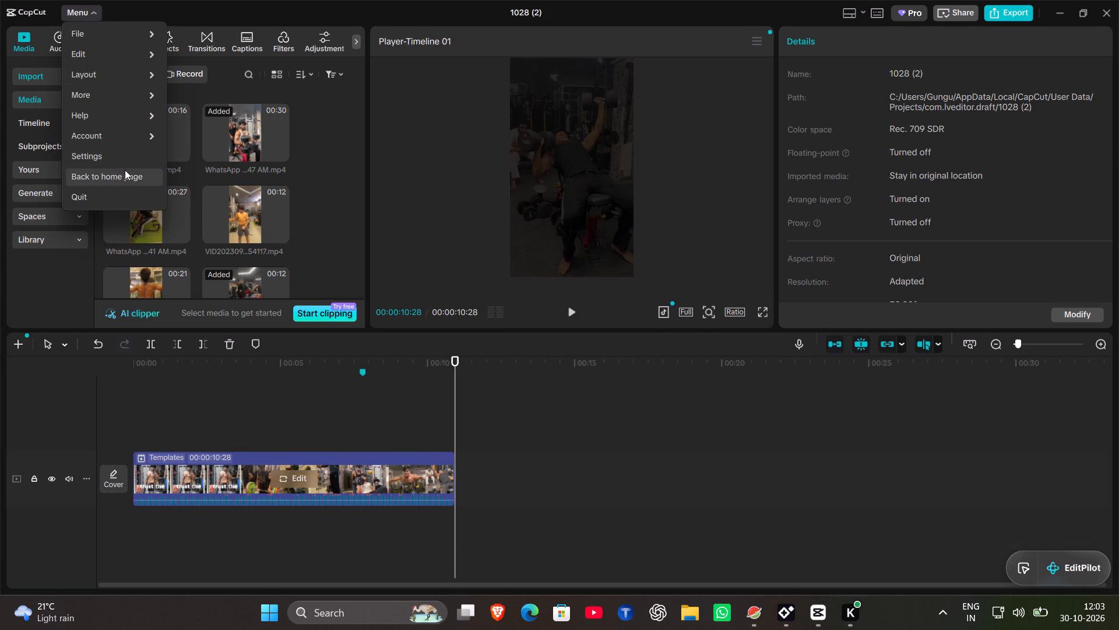
left_click(125, 176)
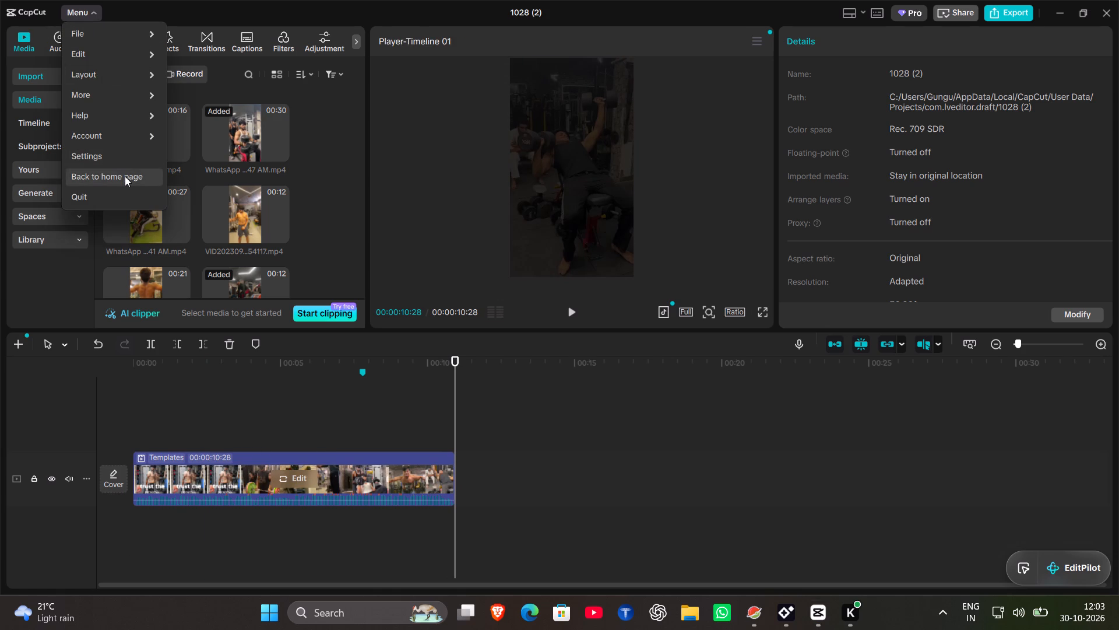
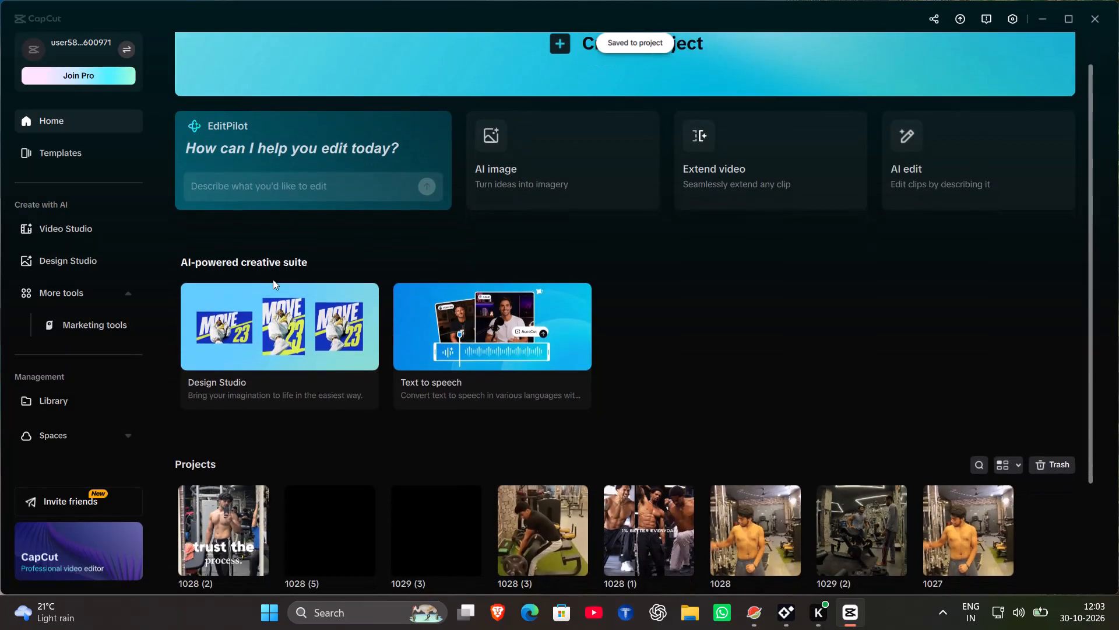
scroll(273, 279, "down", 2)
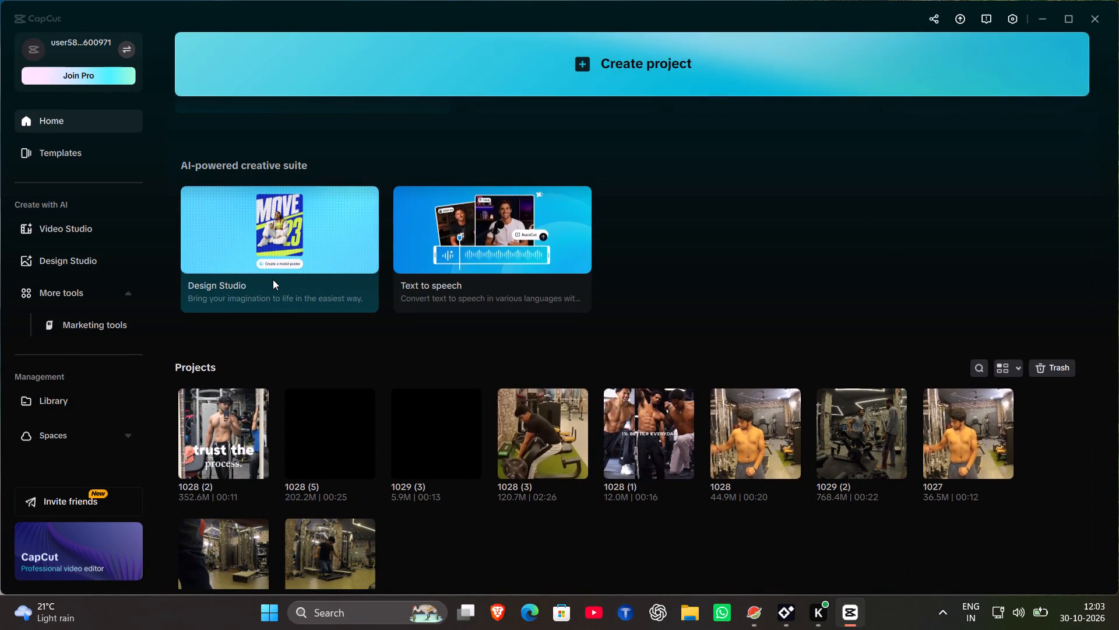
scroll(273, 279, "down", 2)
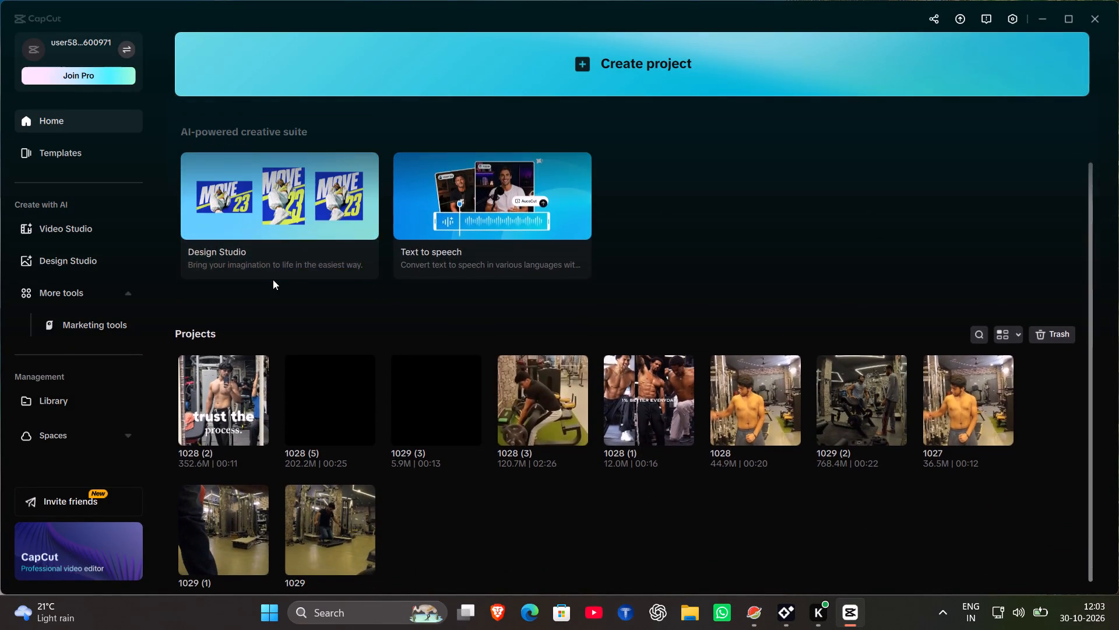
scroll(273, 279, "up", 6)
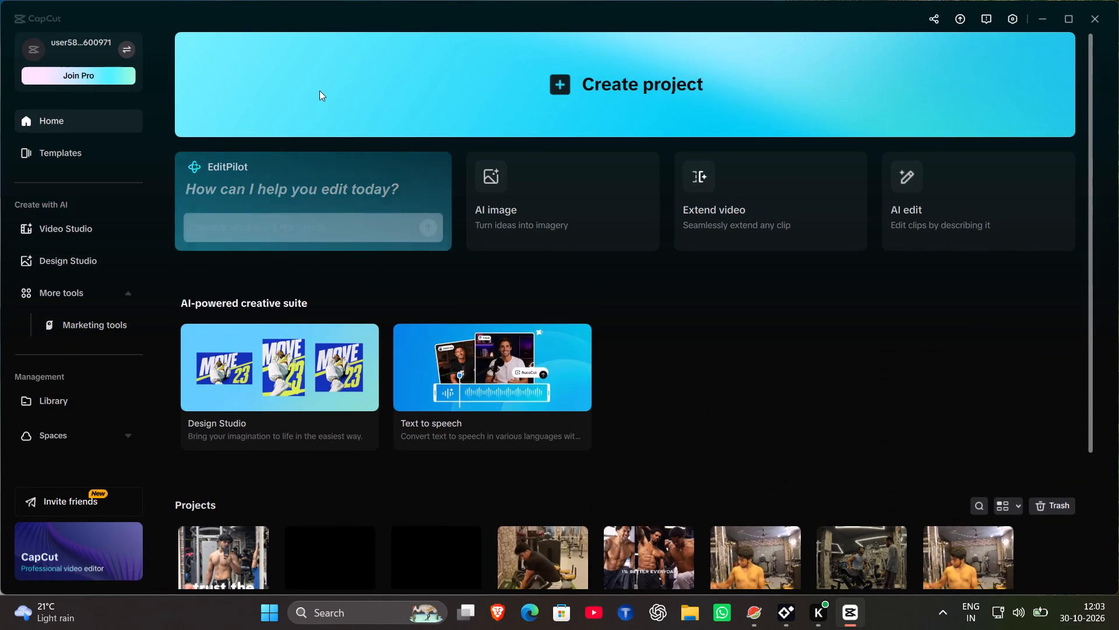
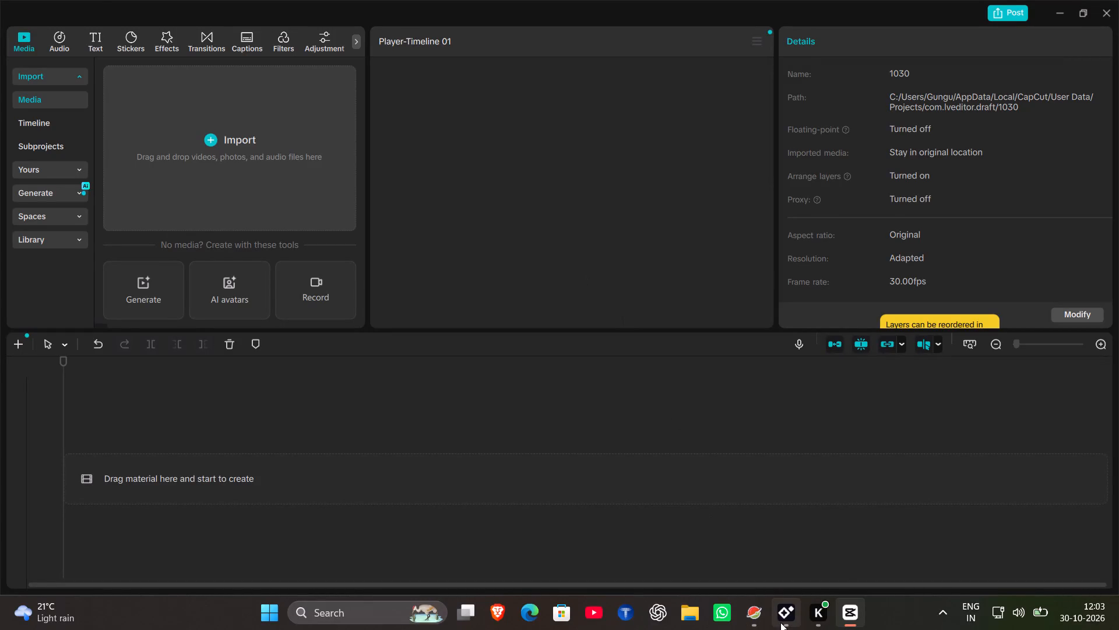
Switch to bixberry, examine its Earnings and Device pages, including earnings by type and online time, and return to the CapCut project.
left_click(780, 622)
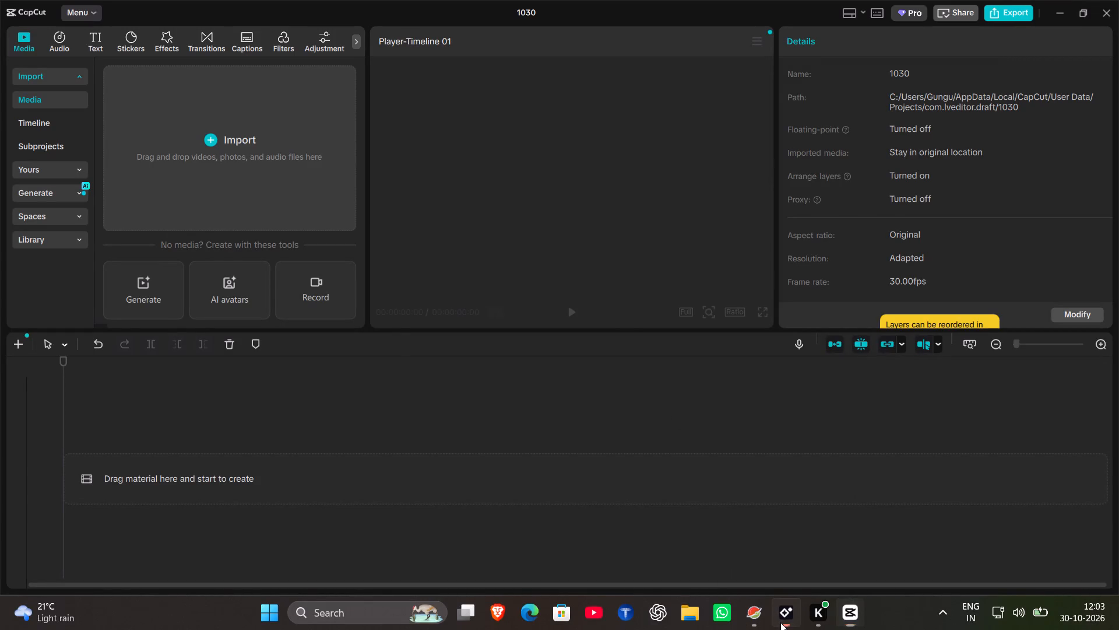
scroll(717, 432, "down", 1)
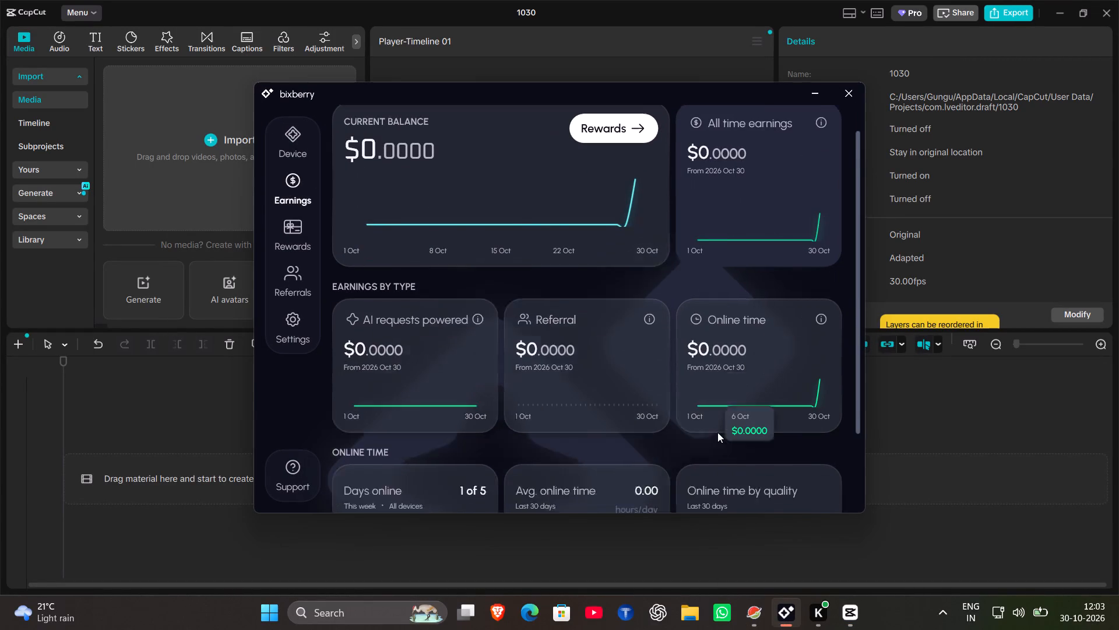
scroll(717, 432, "down", 1)
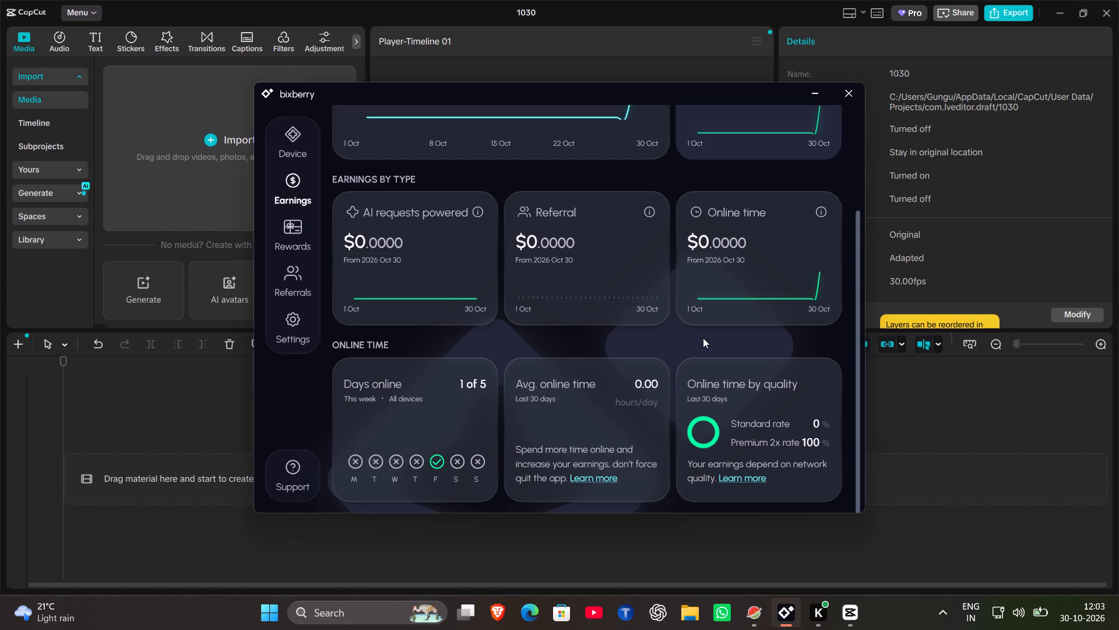
scroll(703, 338, "up", 2)
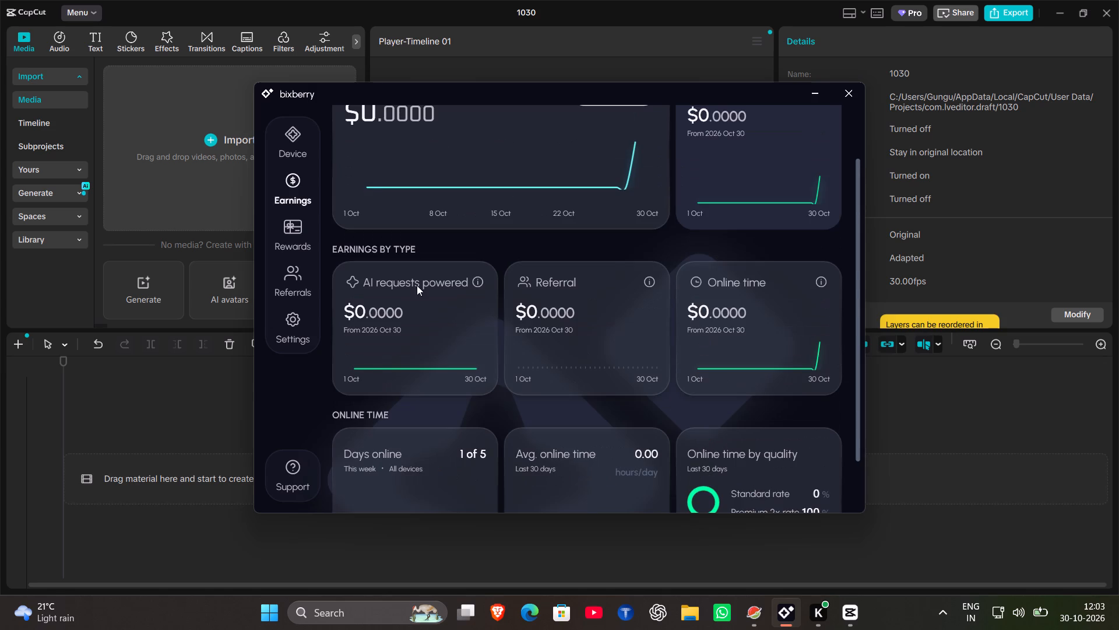
left_click(301, 152)
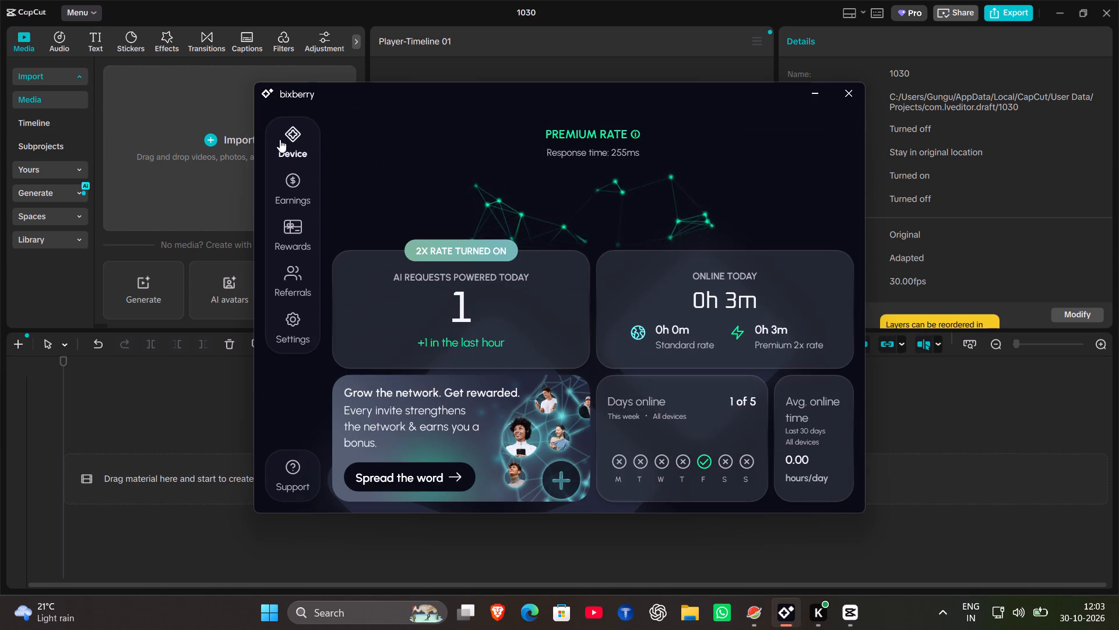
left_click(291, 180)
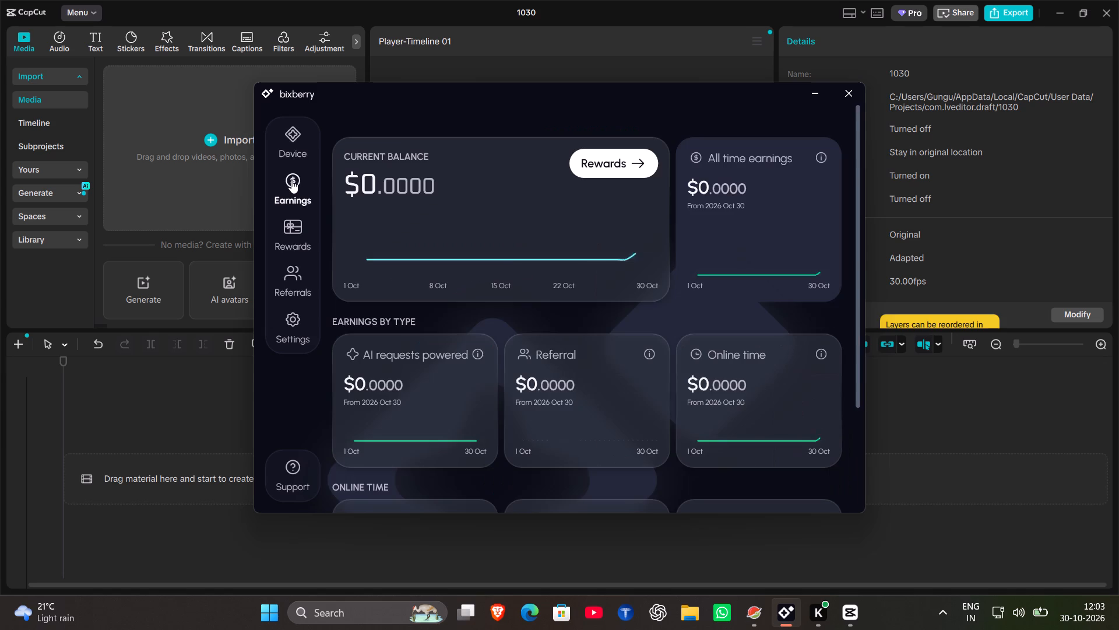
left_click(300, 146)
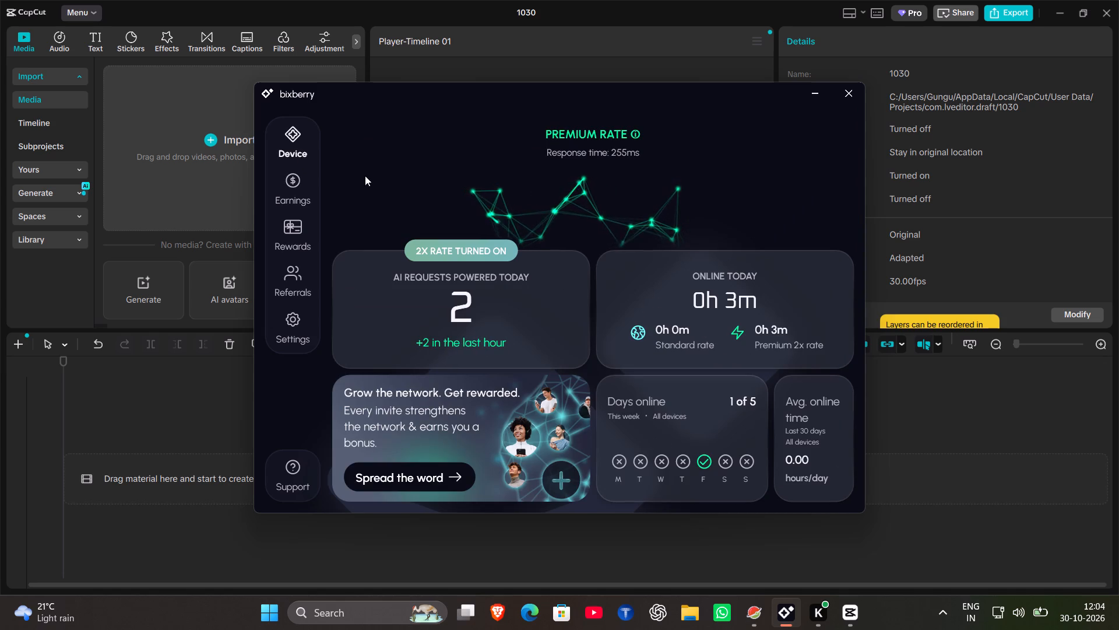
left_click_drag(281, 206, 288, 198)
left_click(288, 198)
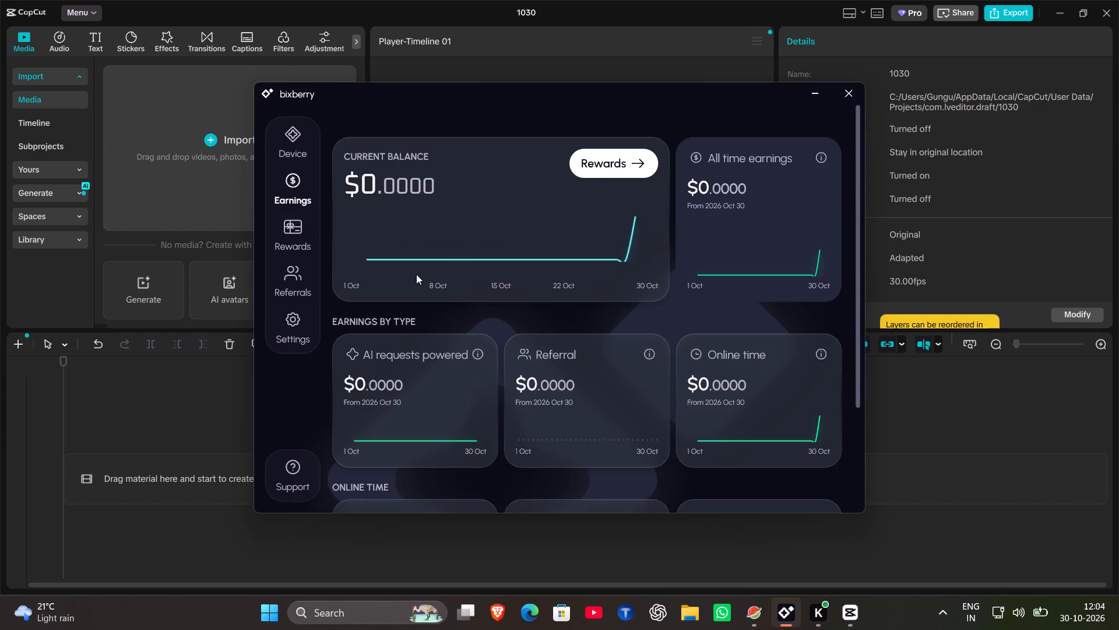
scroll(416, 274, "down", 4)
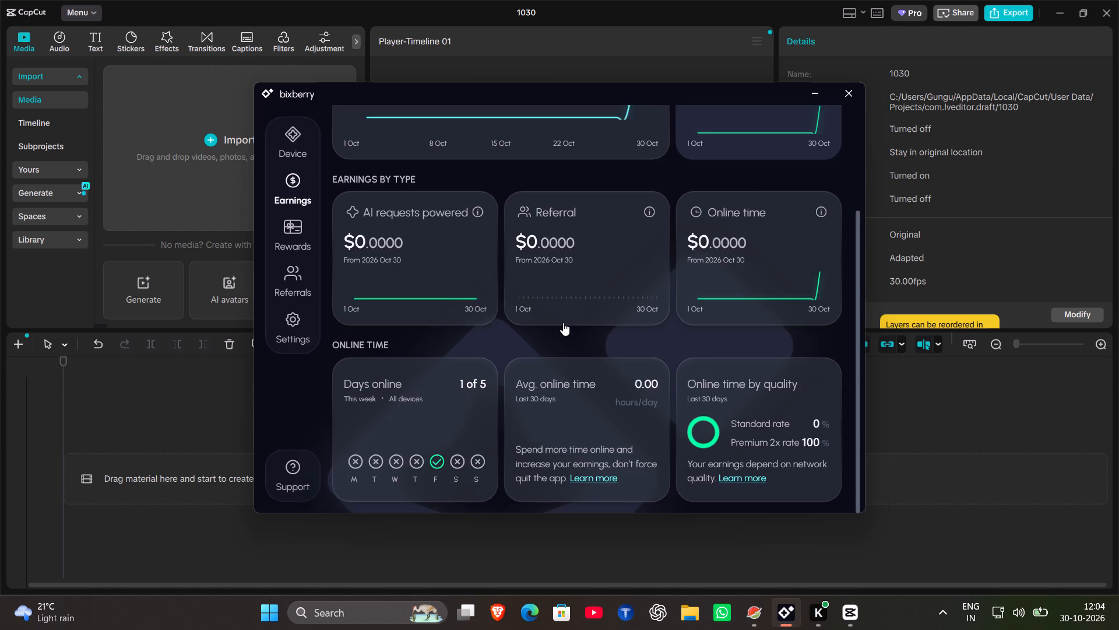
scroll(563, 323, "up", 4)
left_click(962, 280)
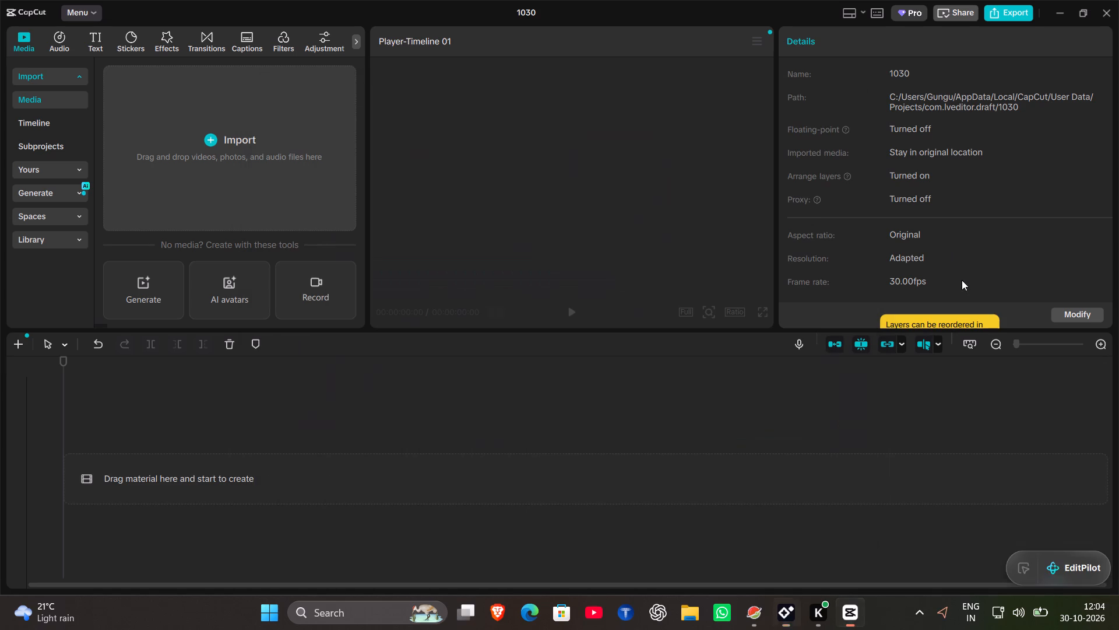
Import the photo WhatsApp Image 2026-10-28 at 4.16.11 PM.jpeg from the Anurag videos folder into the project media.
left_click(252, 164)
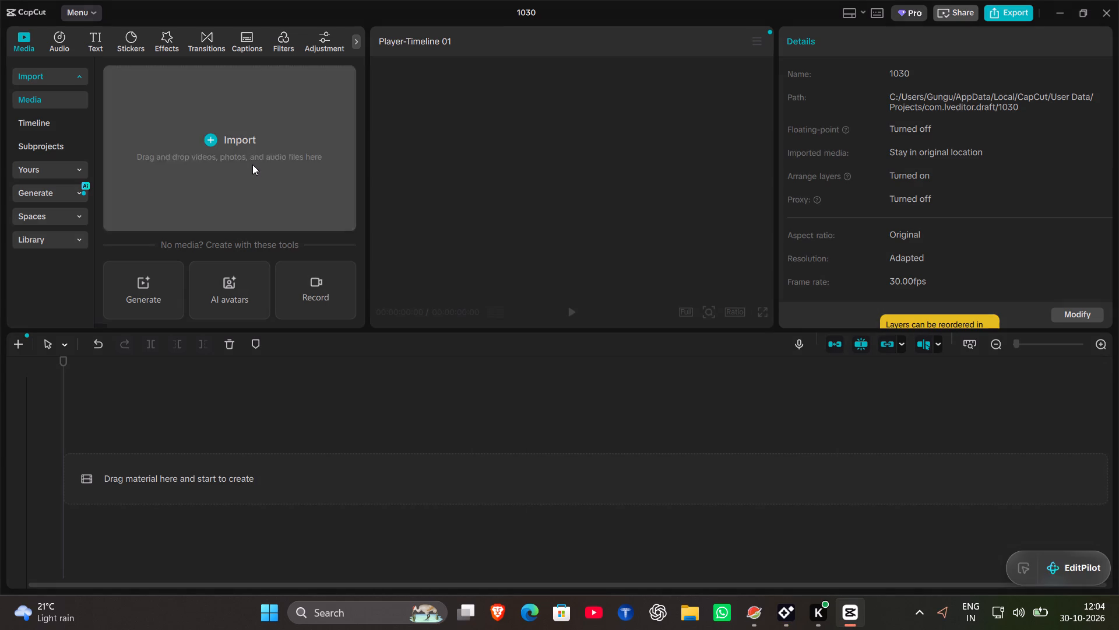
left_click(252, 164)
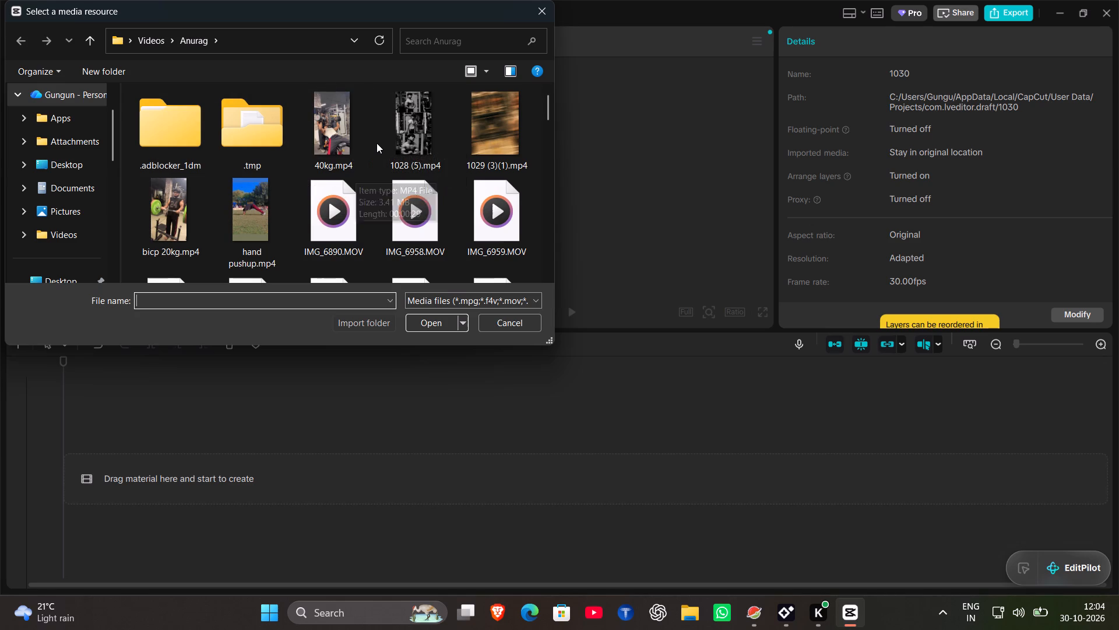
scroll(376, 143, "down", 7)
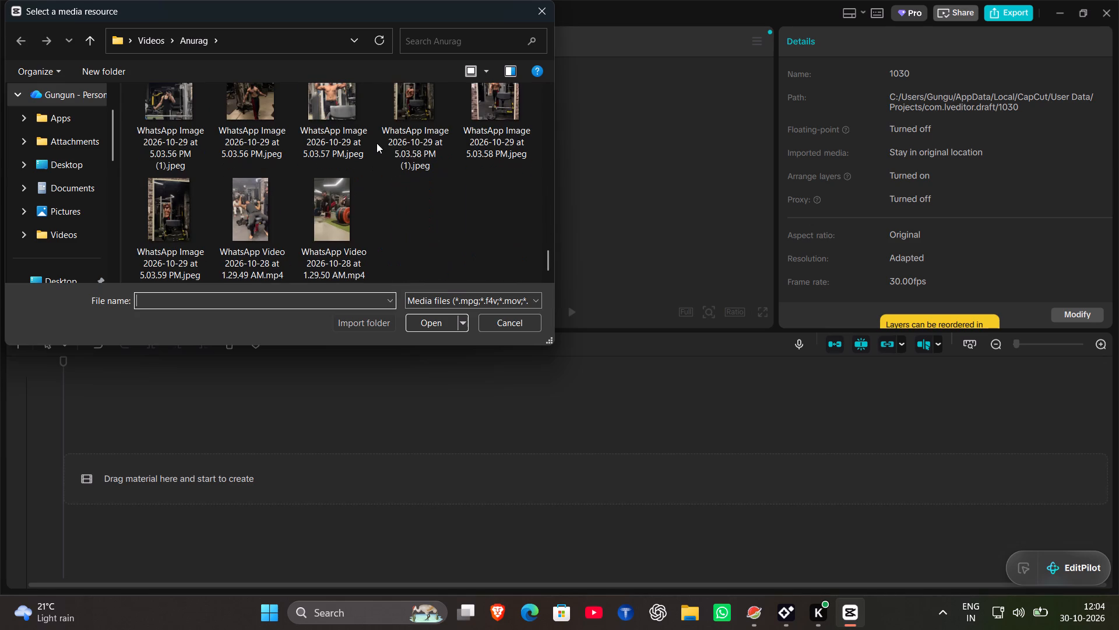
scroll(309, 207, "up", 1)
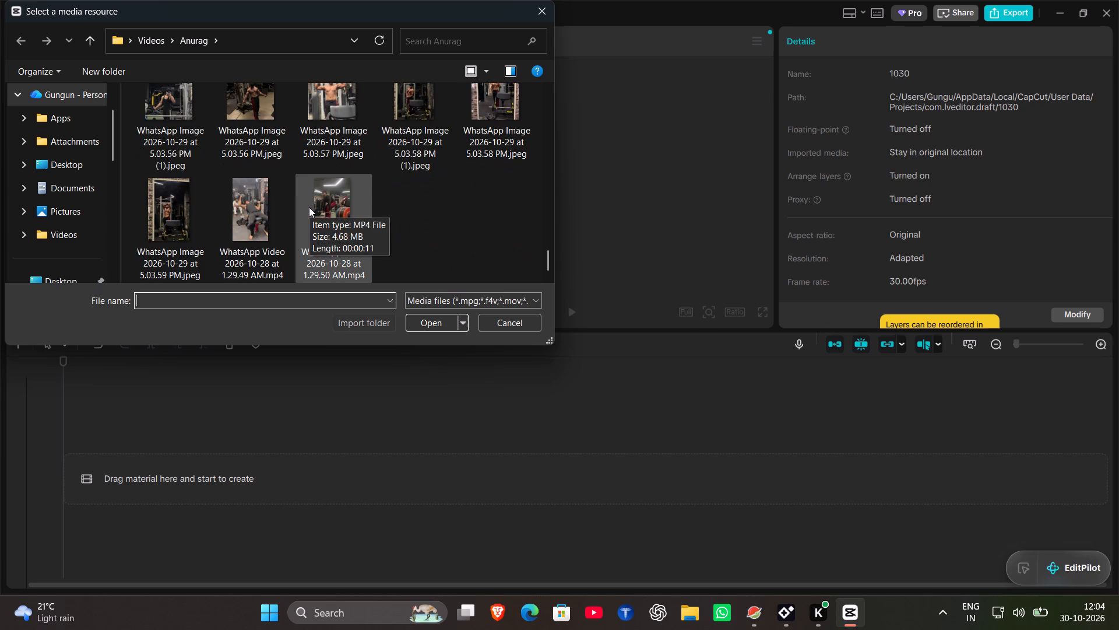
scroll(258, 176, "up", 1)
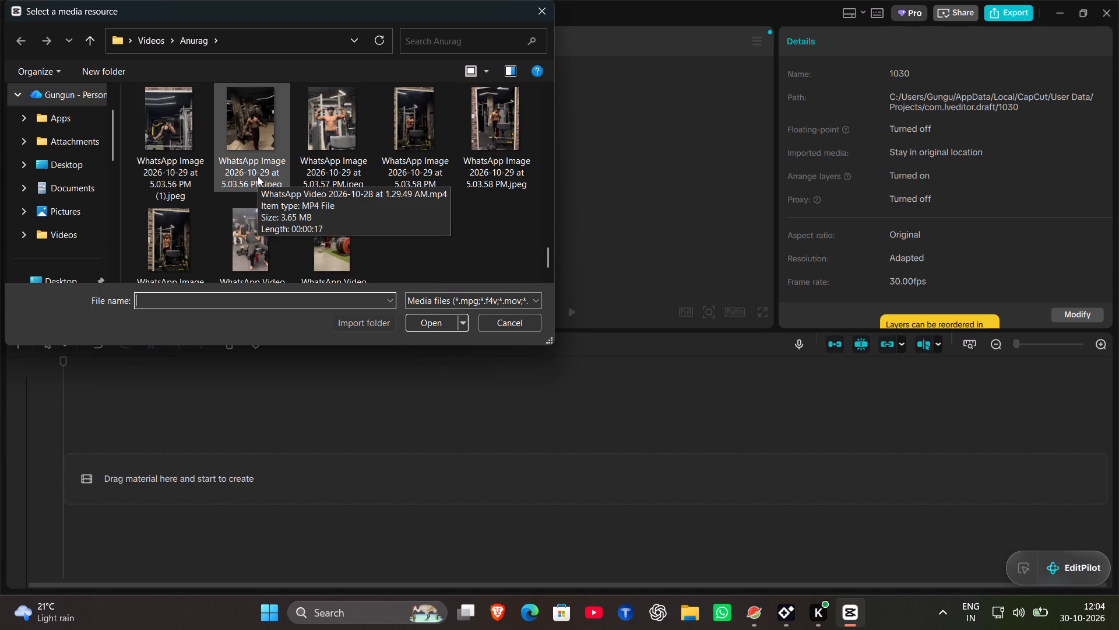
scroll(258, 176, "up", 2)
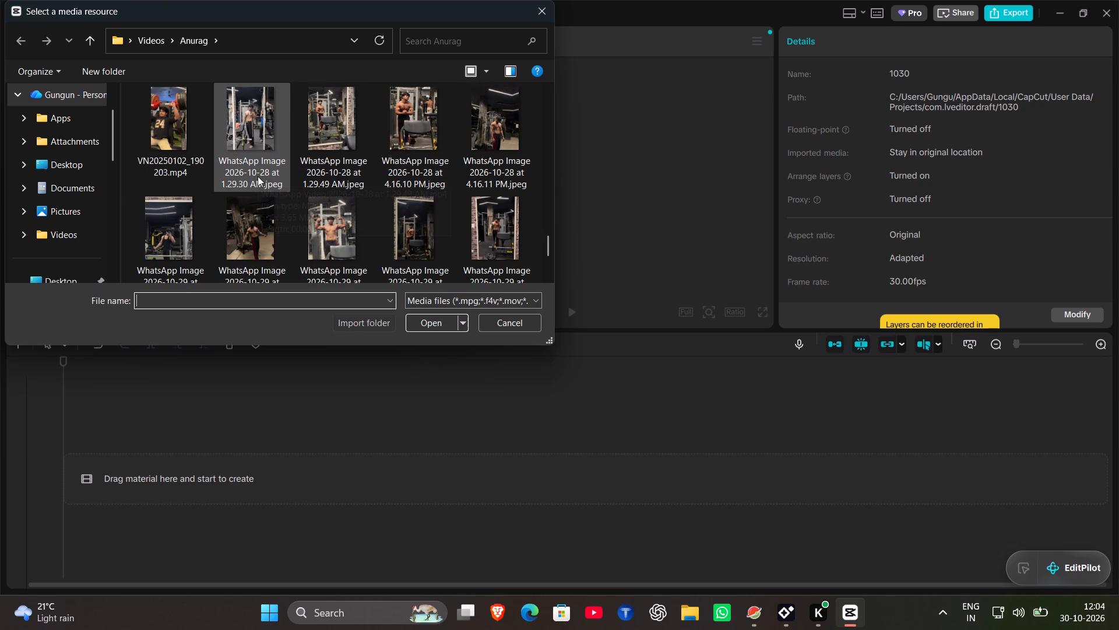
double_click(476, 100)
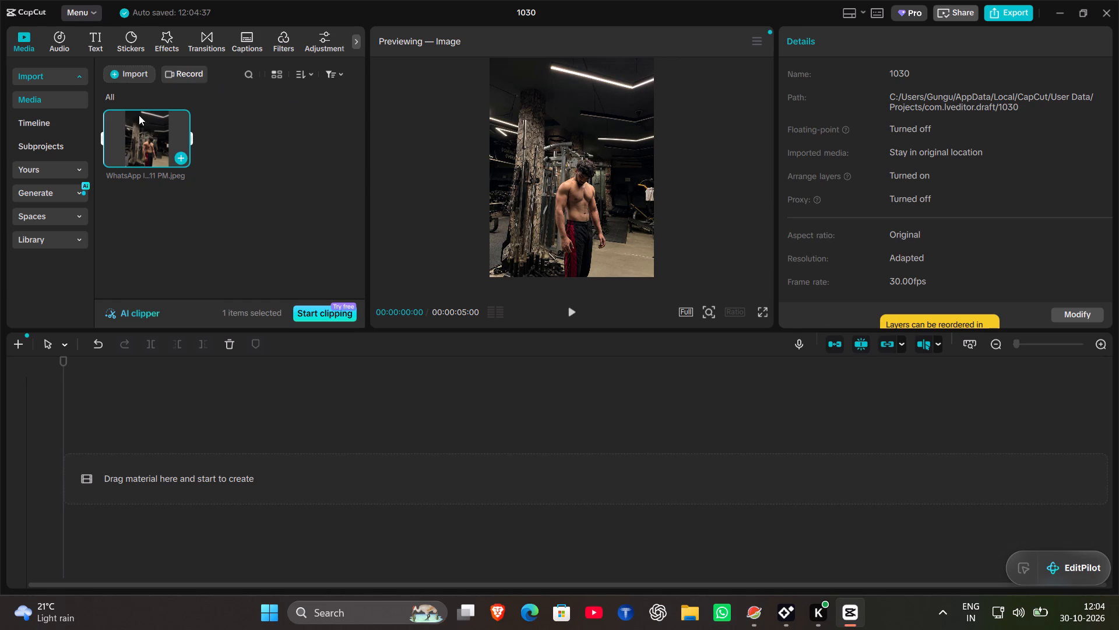
Add the imported gym photo to the empty timeline as its first clip.
left_click(181, 156)
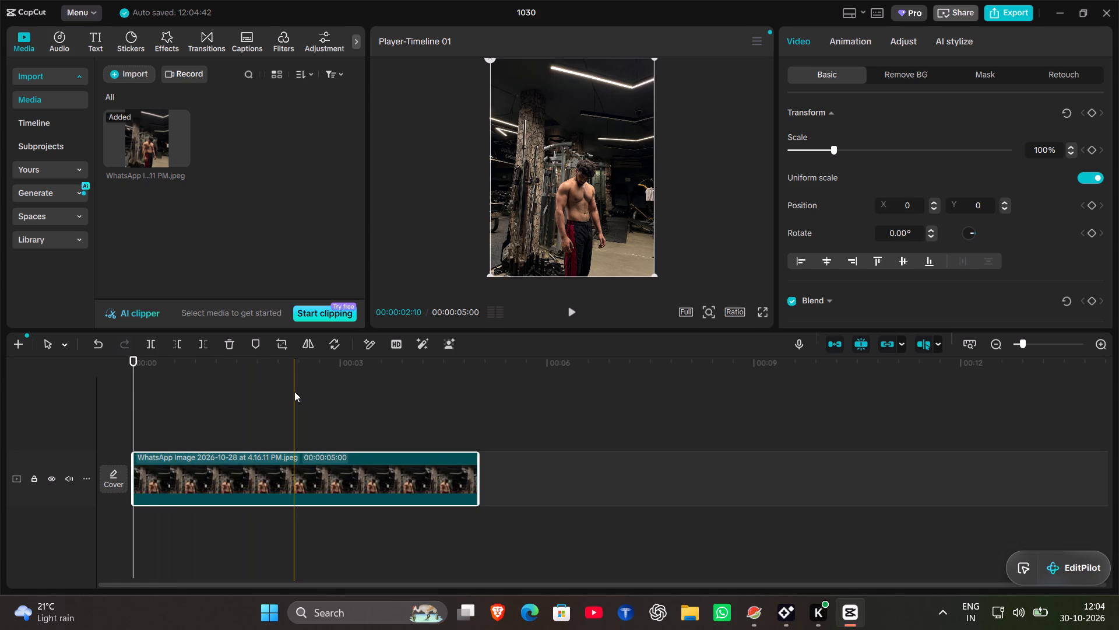
scroll(294, 391, "up", 1)
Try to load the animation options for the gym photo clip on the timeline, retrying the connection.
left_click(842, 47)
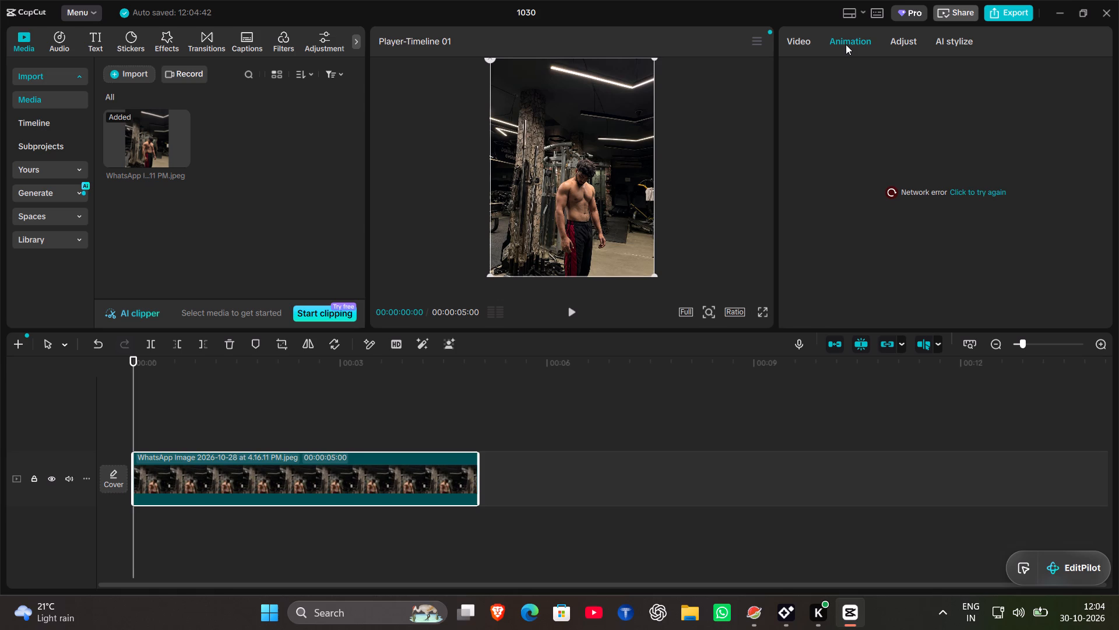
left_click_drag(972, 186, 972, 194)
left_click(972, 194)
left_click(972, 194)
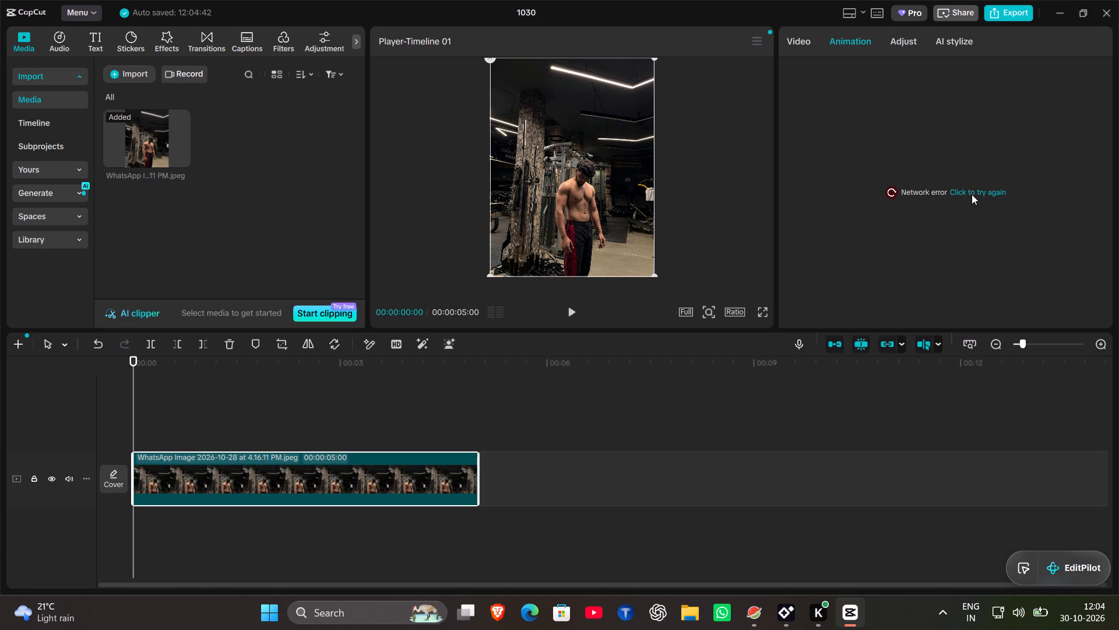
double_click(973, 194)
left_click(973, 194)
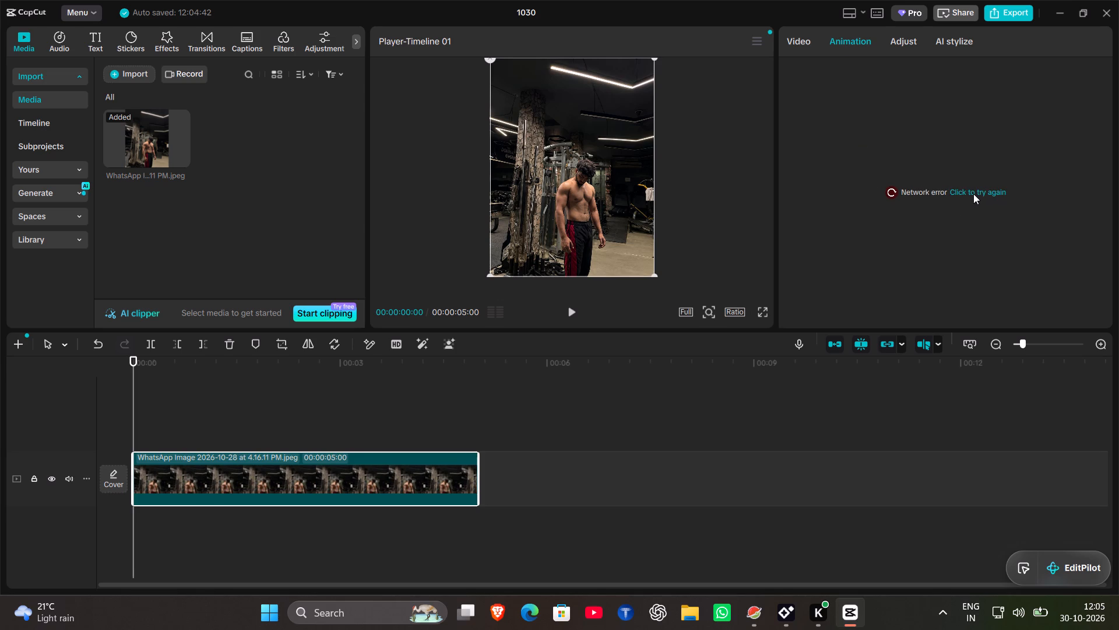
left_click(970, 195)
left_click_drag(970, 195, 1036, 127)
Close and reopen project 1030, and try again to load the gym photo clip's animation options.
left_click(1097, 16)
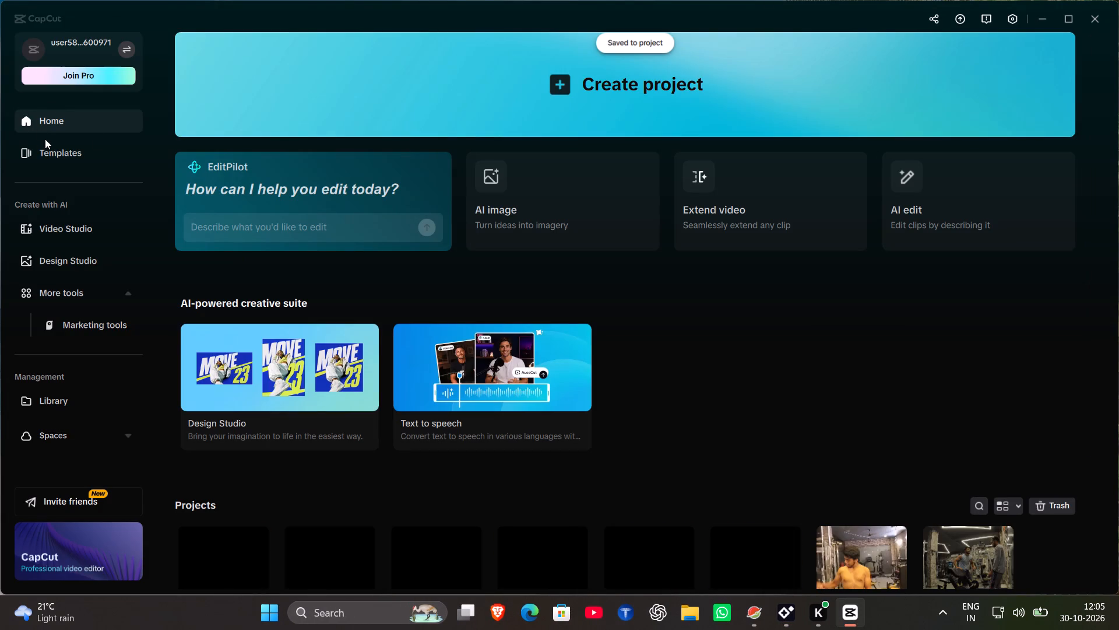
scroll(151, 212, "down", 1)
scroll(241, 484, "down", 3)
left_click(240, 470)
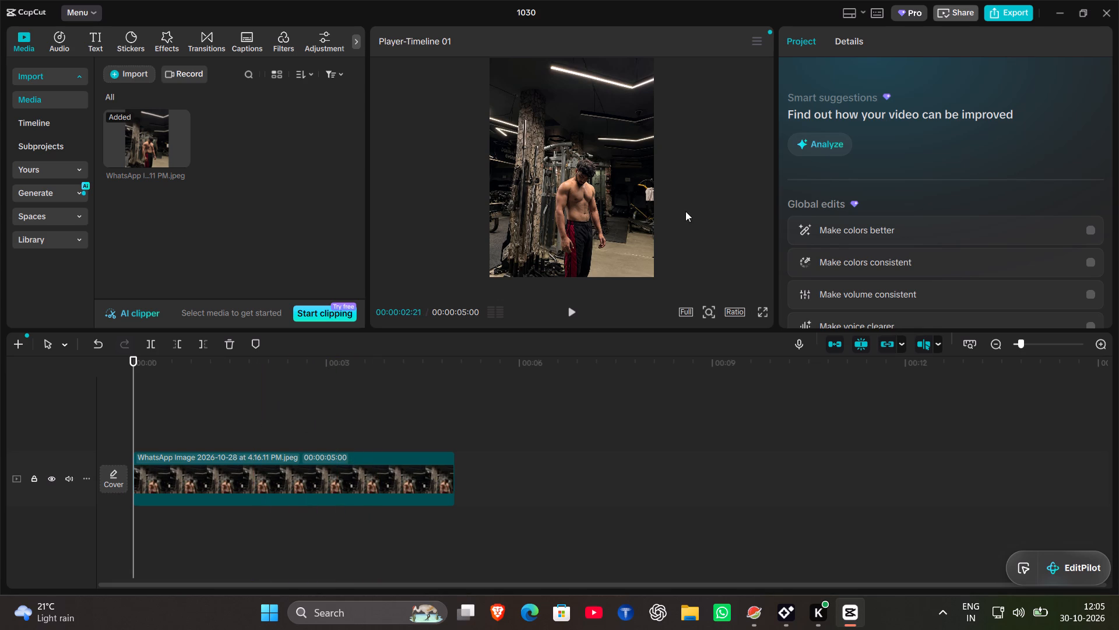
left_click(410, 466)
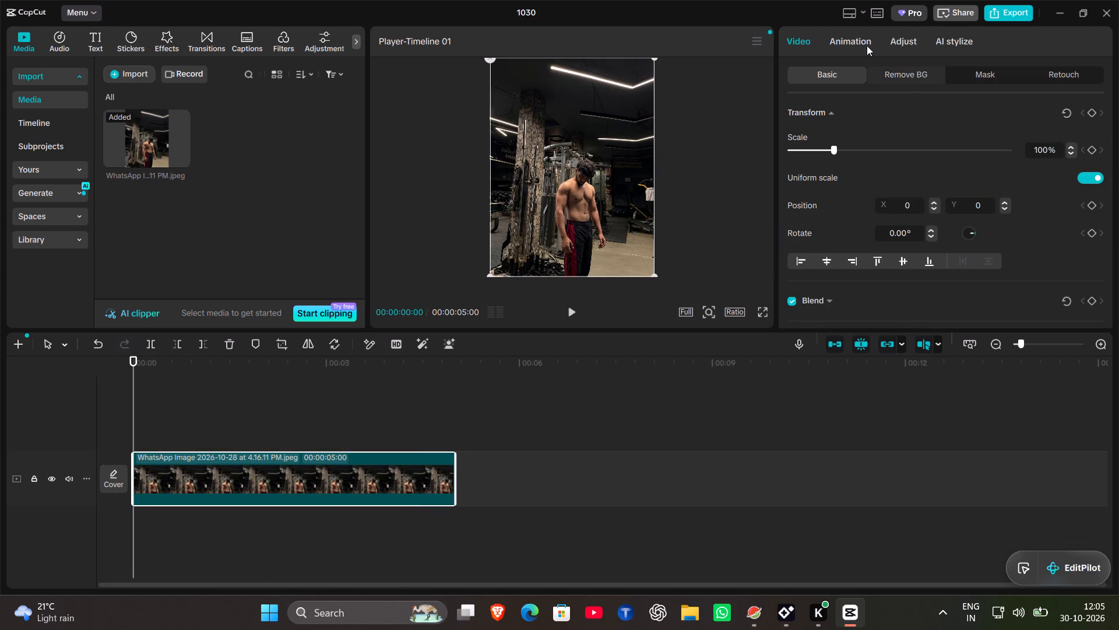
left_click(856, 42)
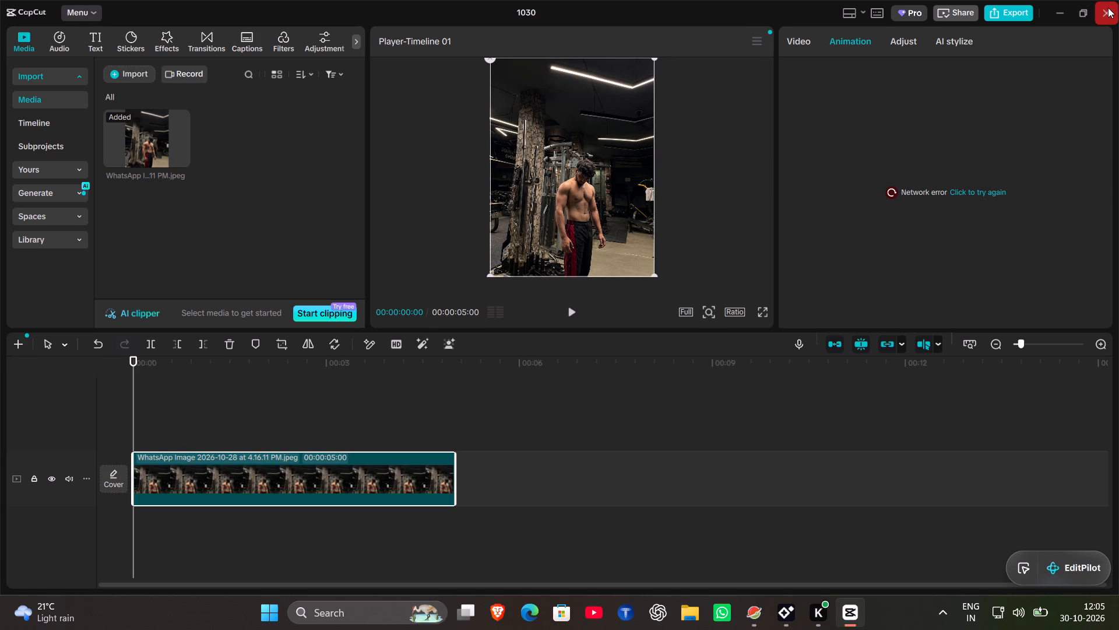
Close the project and exit CapCut completely, and relaunch it from the desktop.
left_click(1106, 8)
left_click(1098, 13)
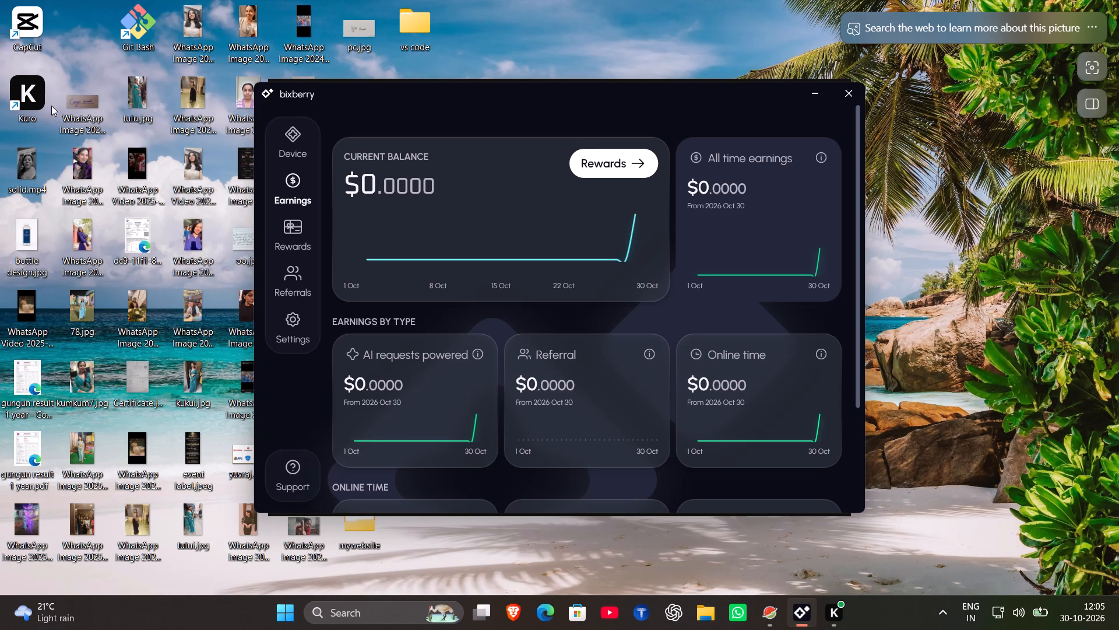
double_click(26, 36)
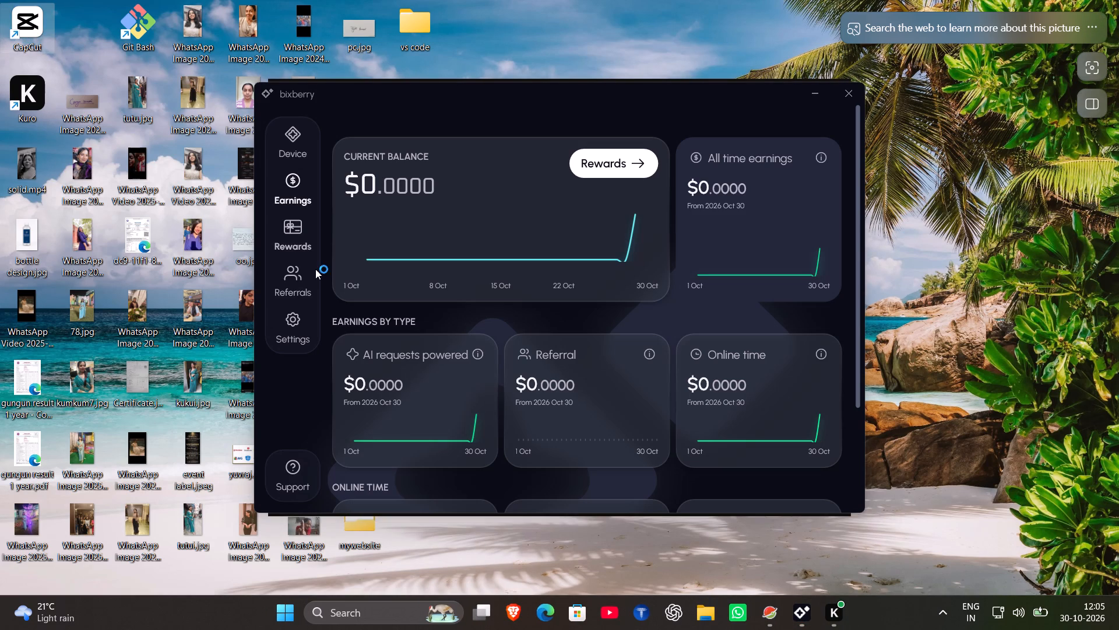
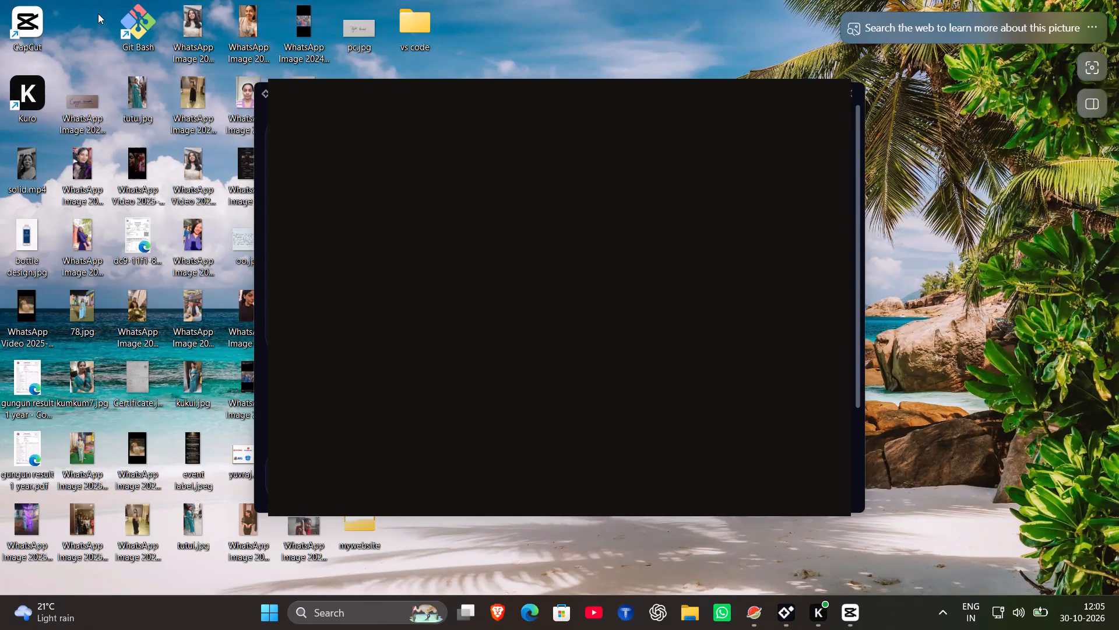
Launch CapCut again from the desktop.
double_click(47, 37)
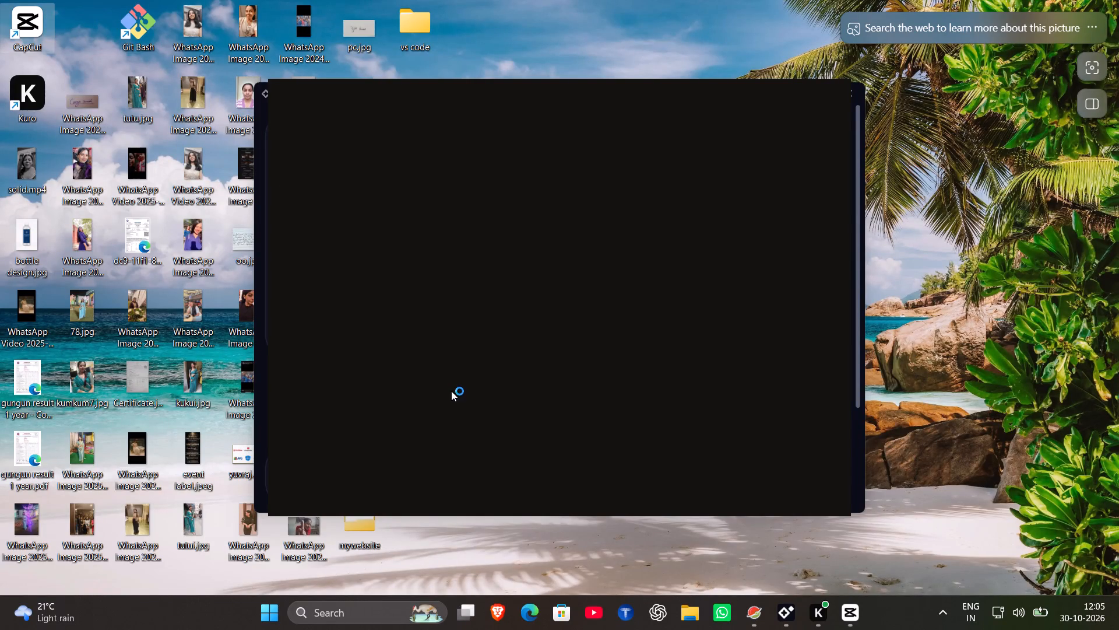
Switch to bixberry, check the connection status on its Device page, and return to the CapCut home window.
left_click(778, 629)
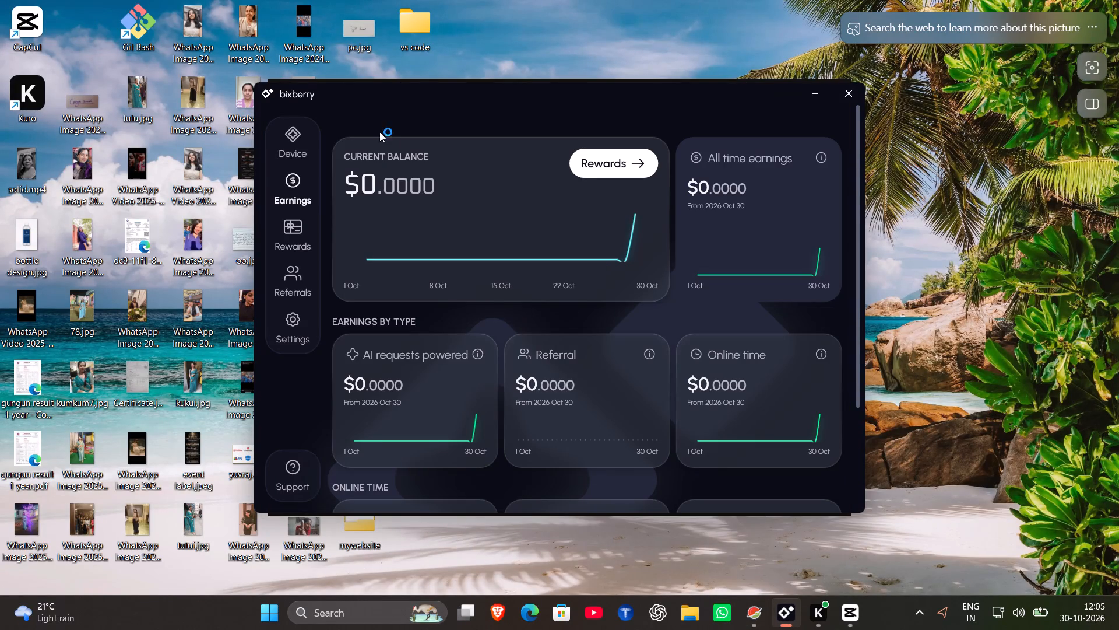
left_click(298, 132)
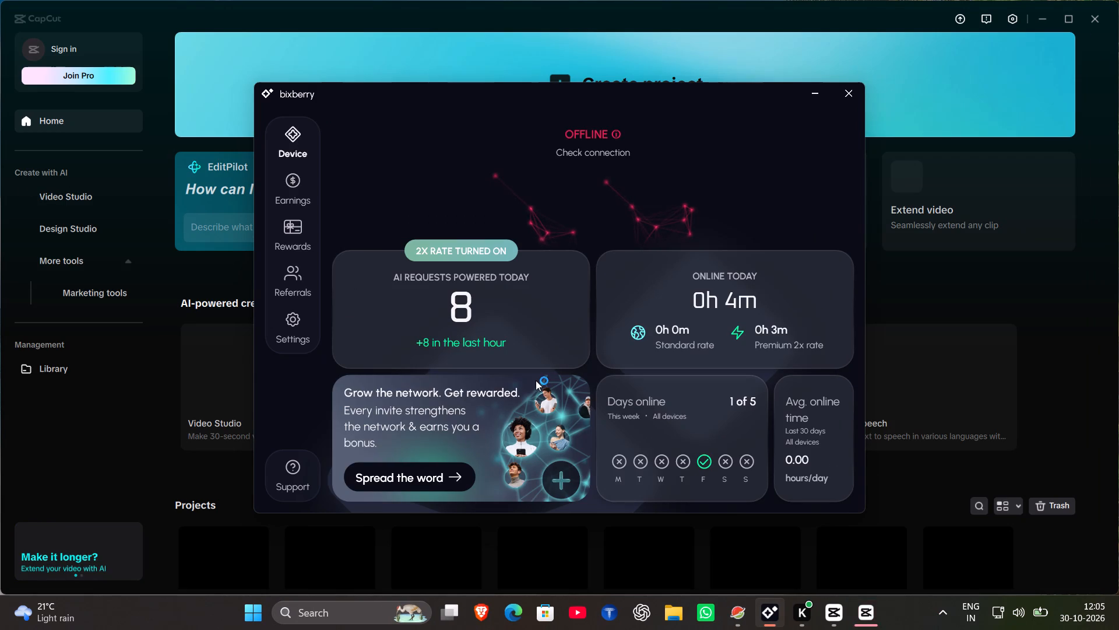
left_click(913, 275)
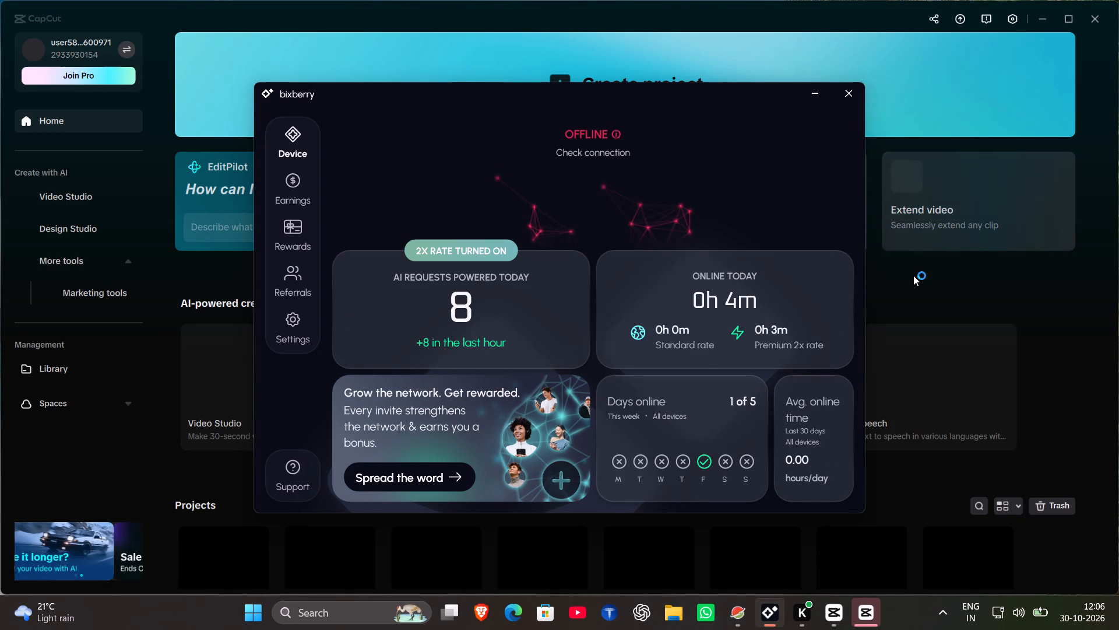
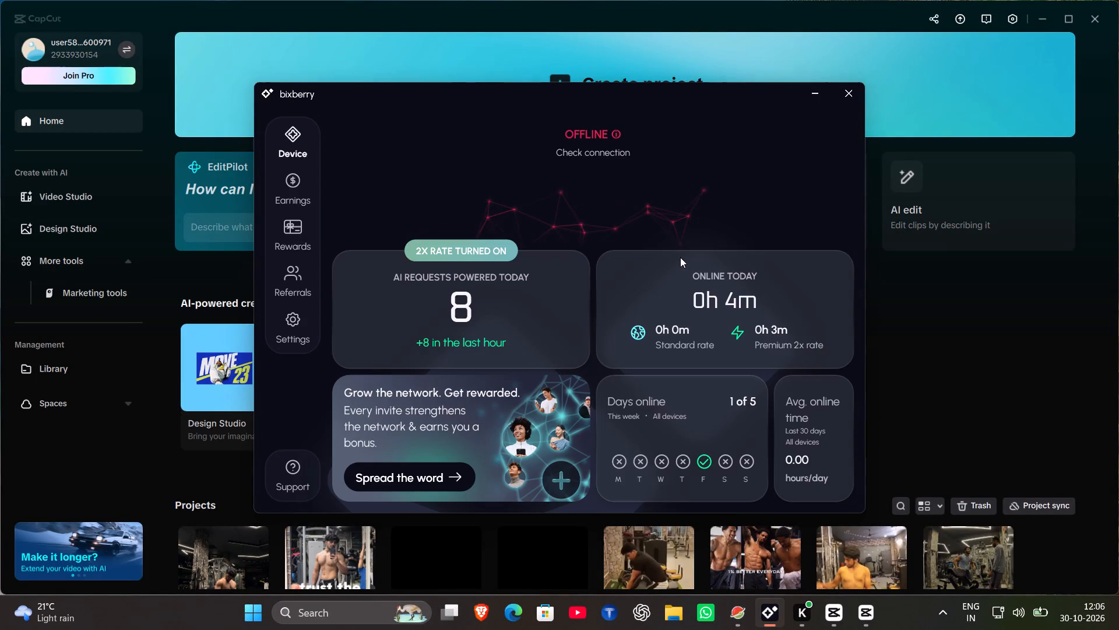
Return to the CapCut home window and check the system's network quick settings.
left_click(902, 391)
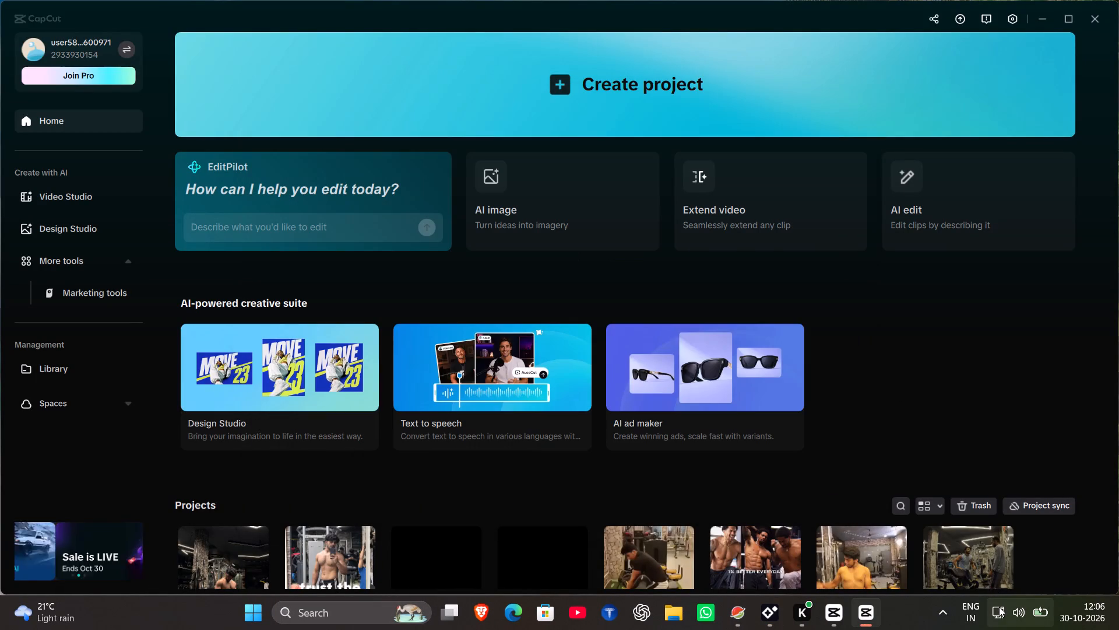
left_click(999, 607)
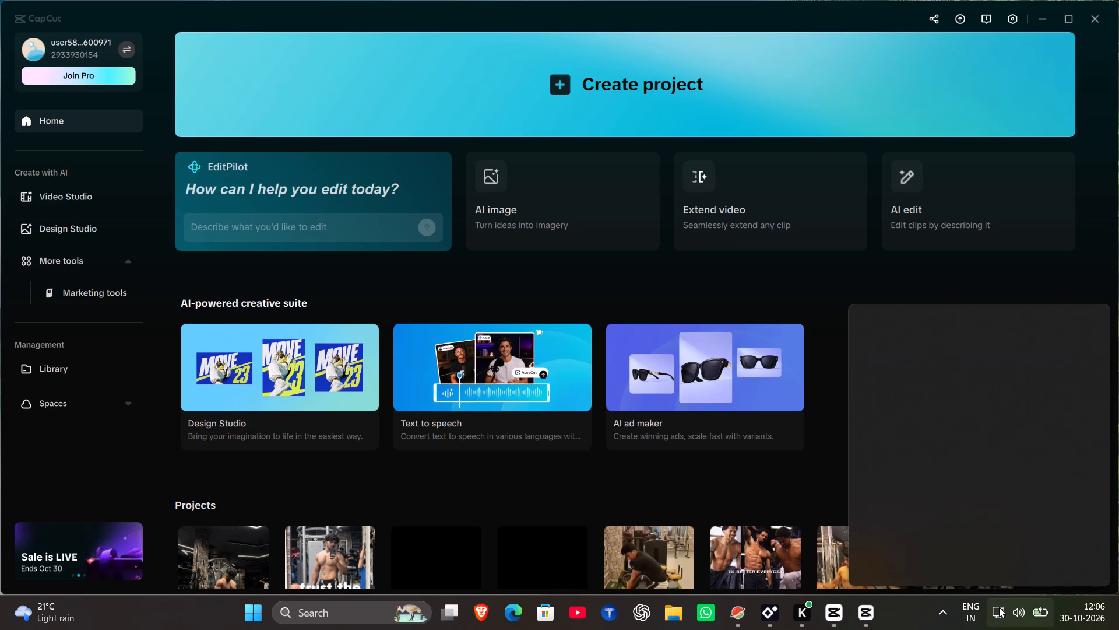
left_click(809, 475)
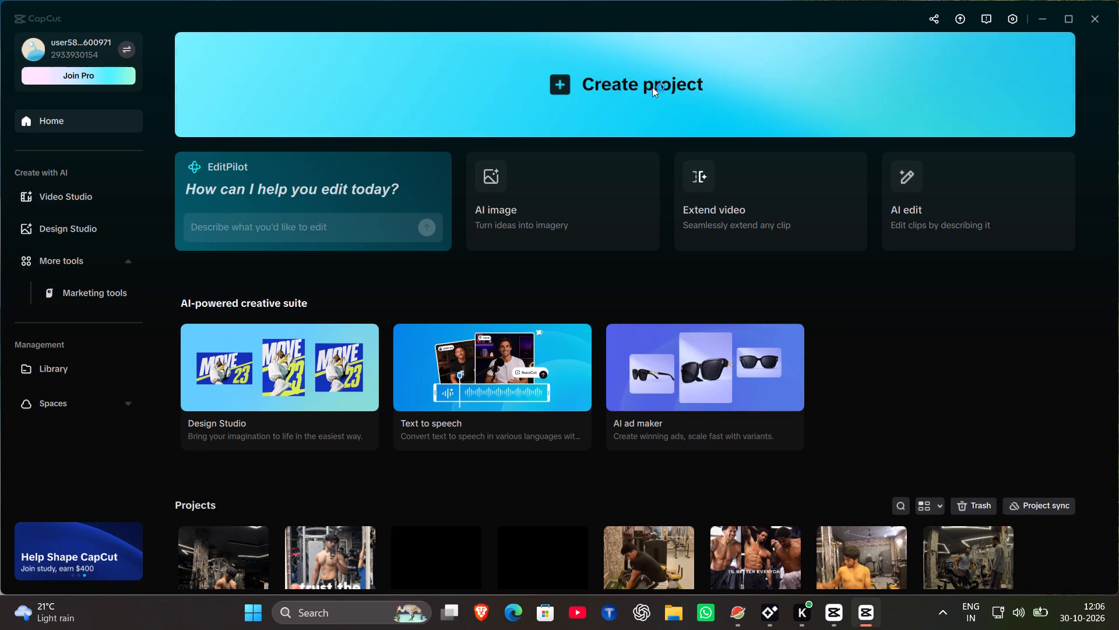
Open the 1030 project, the most recent one in the project list.
left_click(259, 540)
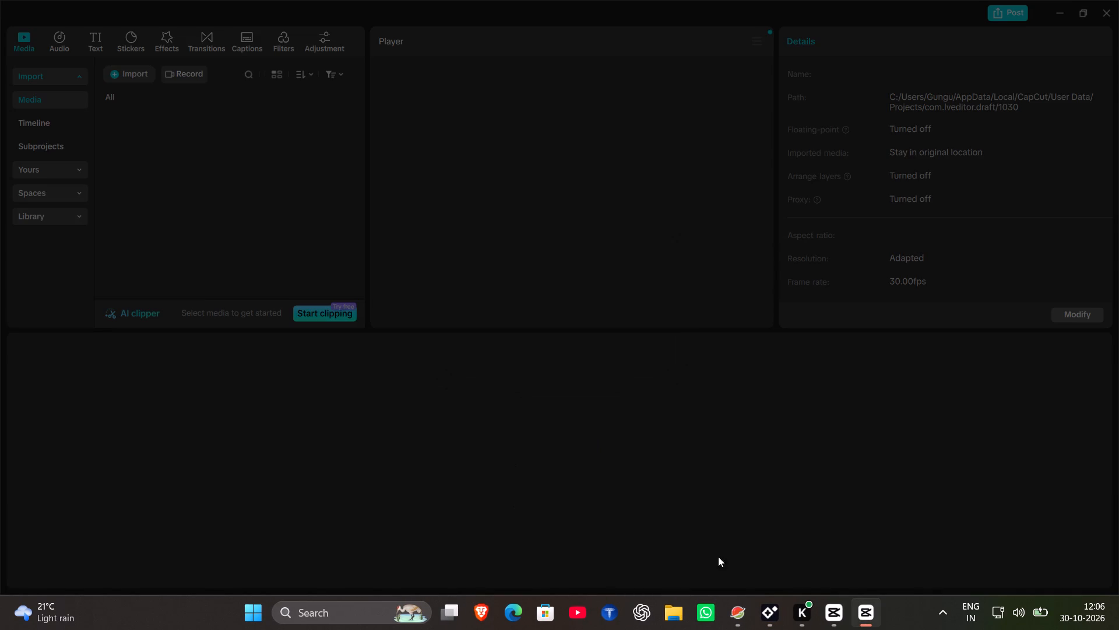
Switch to bixberry, check its Earnings page and the connection status on its Device page, and return to the CapCut project.
left_click(776, 609)
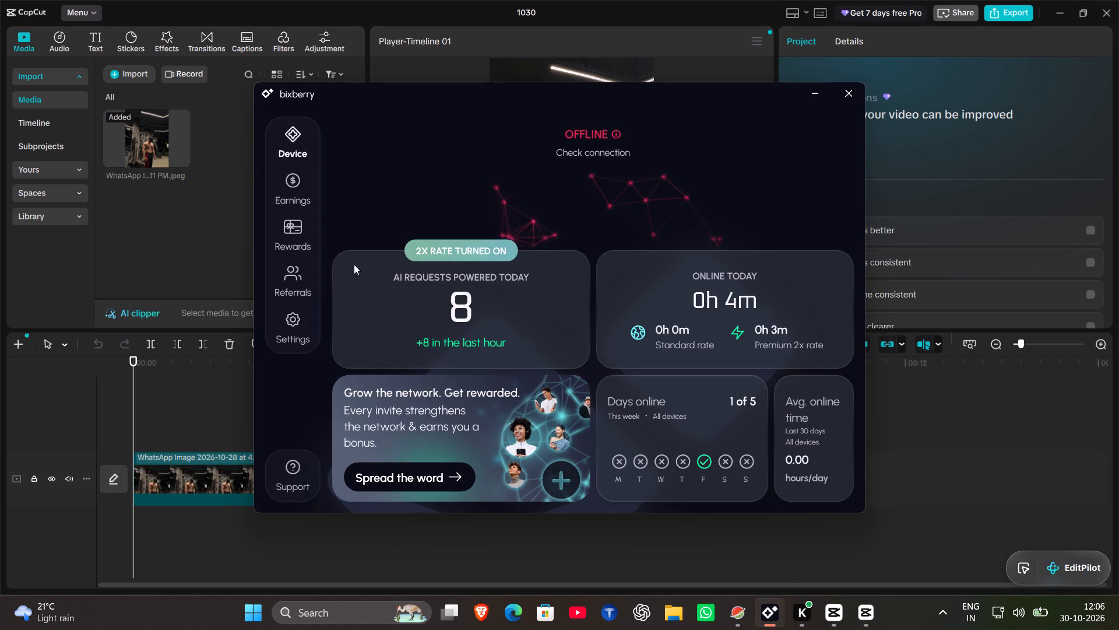
left_click(295, 186)
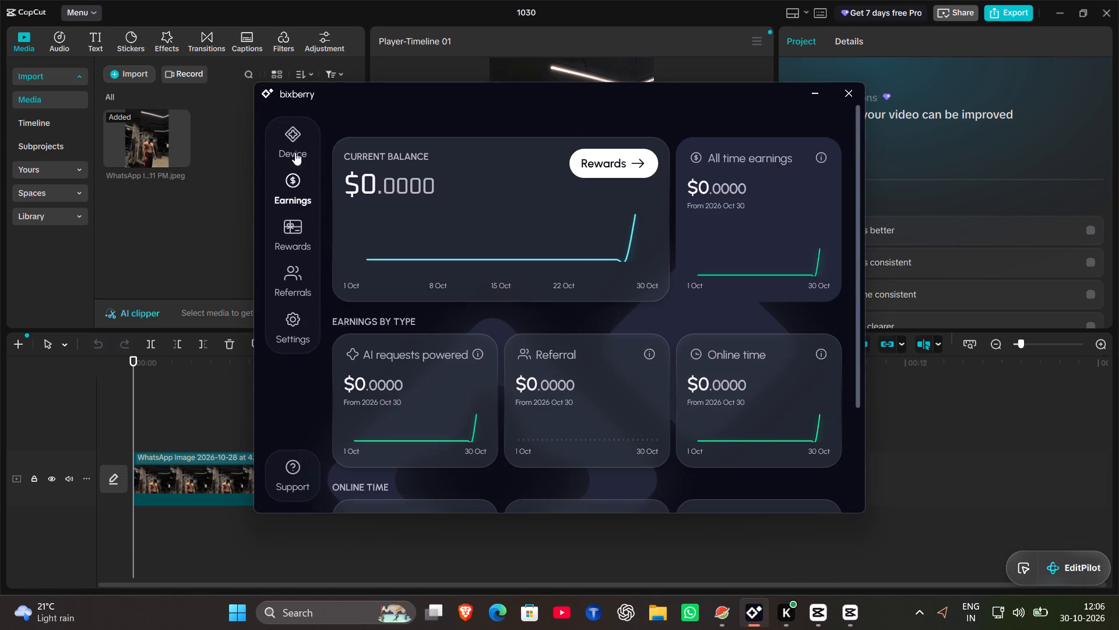
left_click(295, 141)
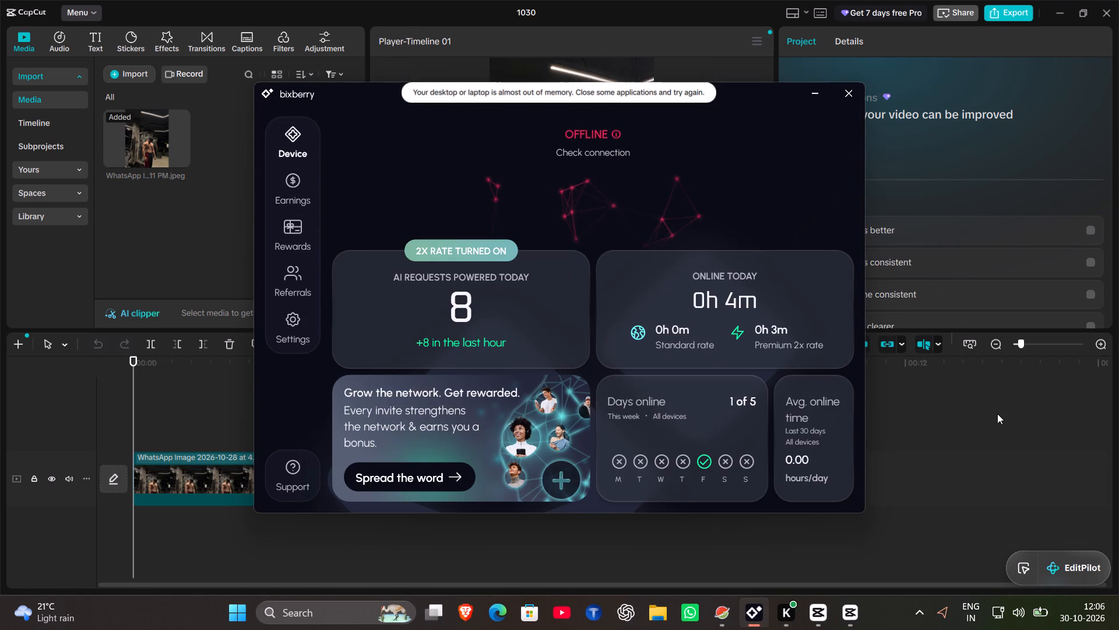
left_click(997, 414)
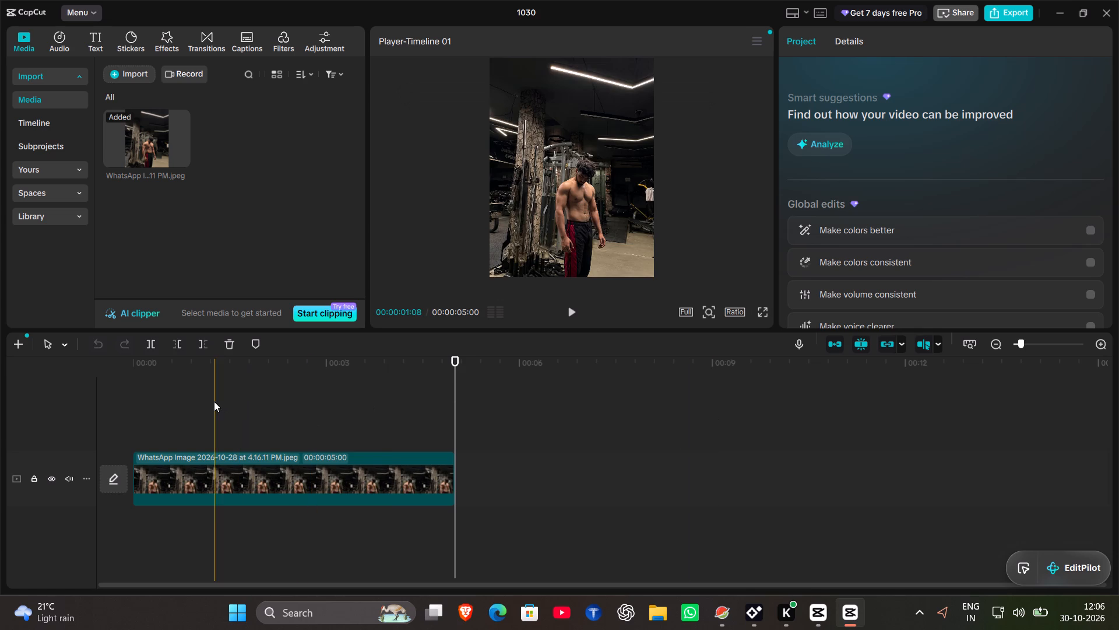
Place the playhead near the start of the gym photo clip and open the clip's animation options.
left_click(170, 393)
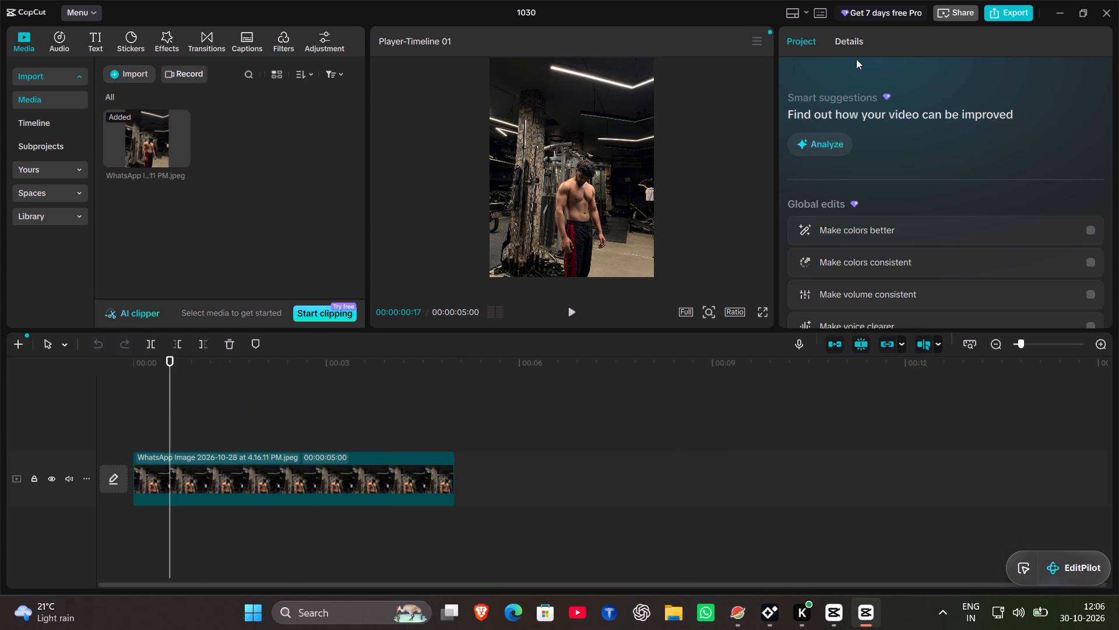
left_click(392, 486)
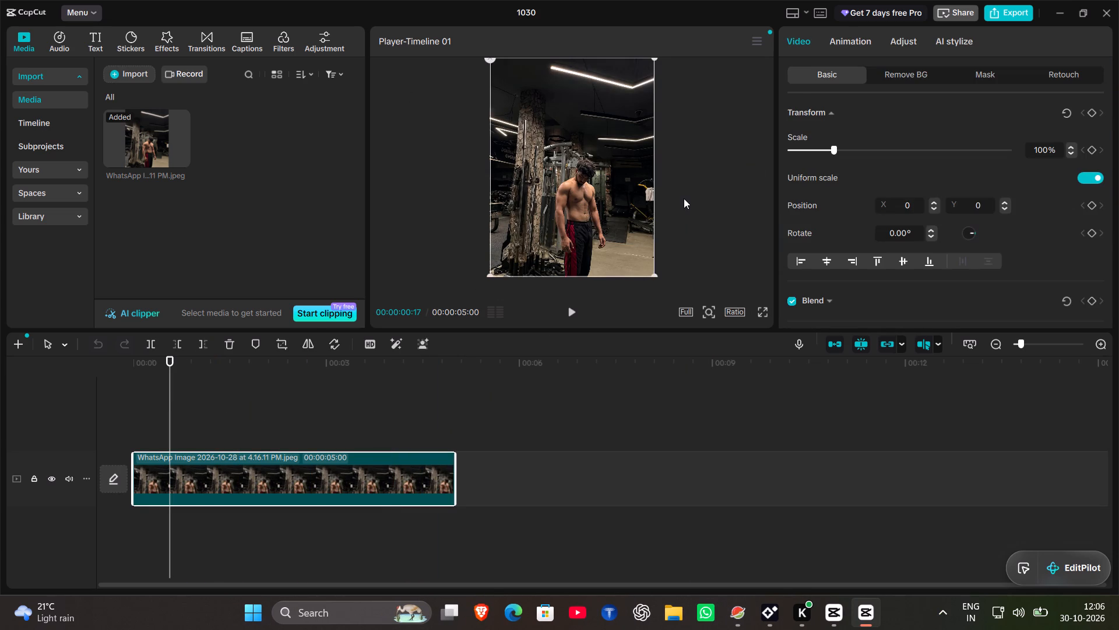
left_click(836, 47)
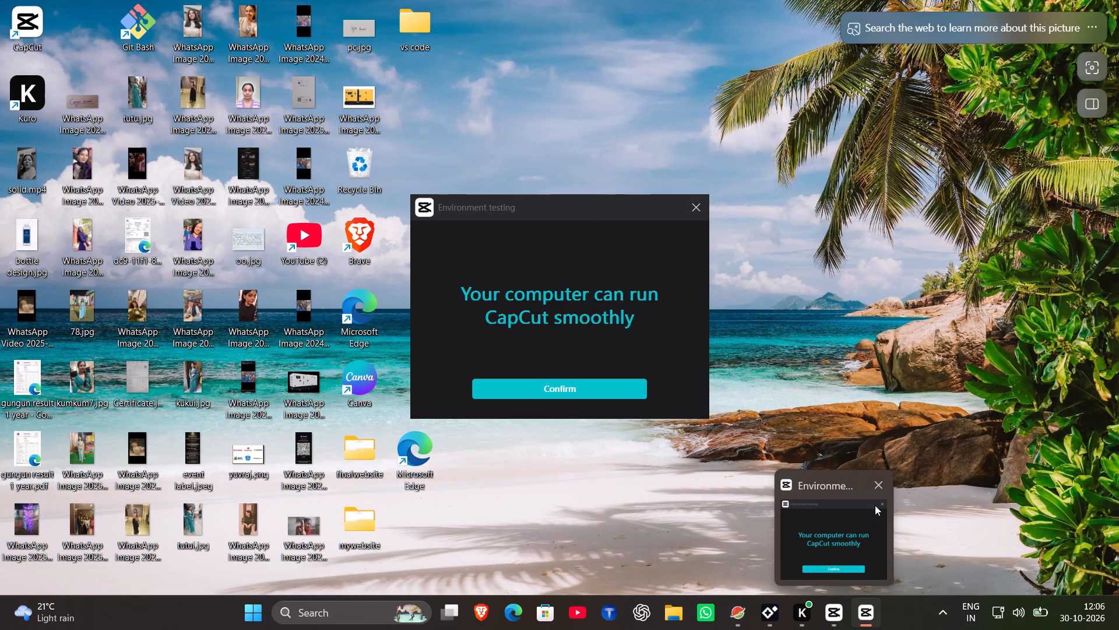
Close CapCut's Environment testing window.
left_click(878, 483)
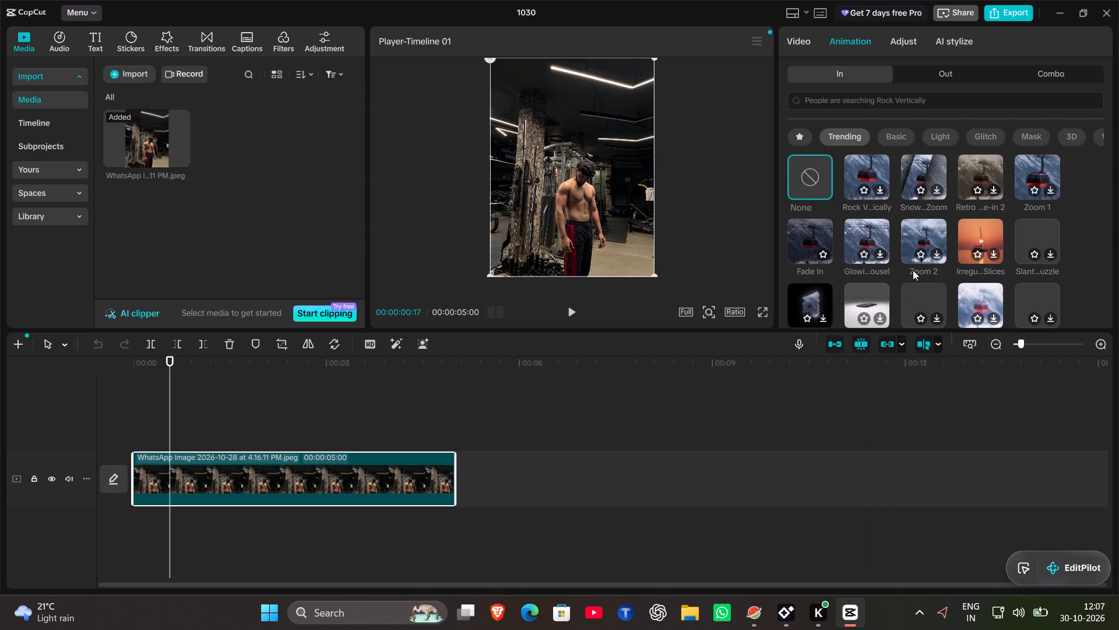
Browse the Trending In animations and the other animation categories for one that suits the gym photo clip.
scroll(913, 269, "down", 2)
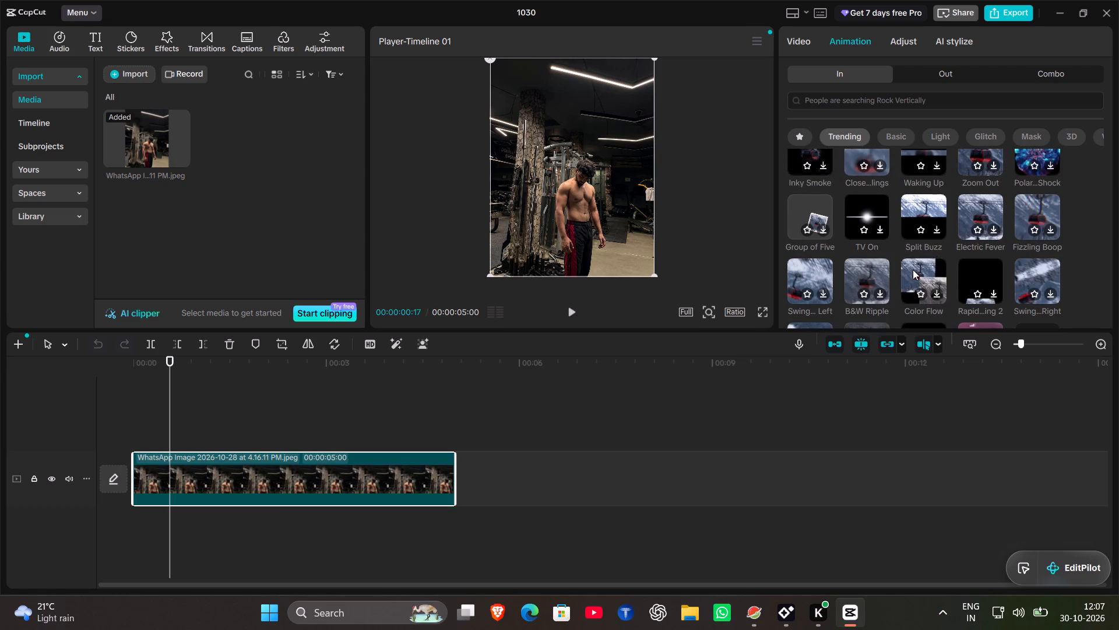
scroll(913, 269, "down", 1)
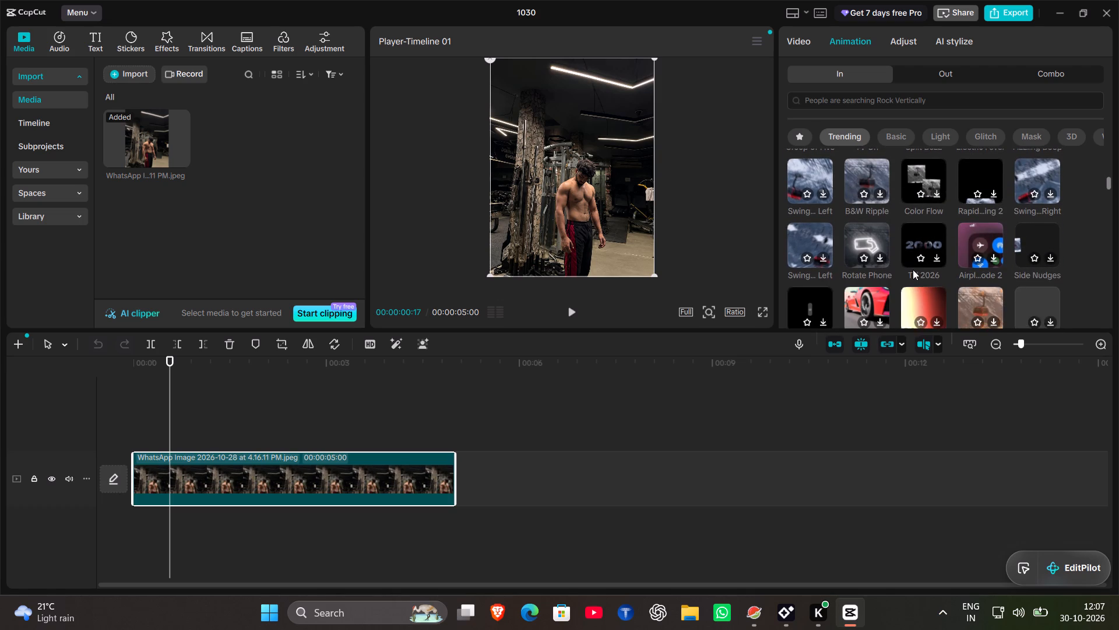
scroll(913, 269, "down", 3)
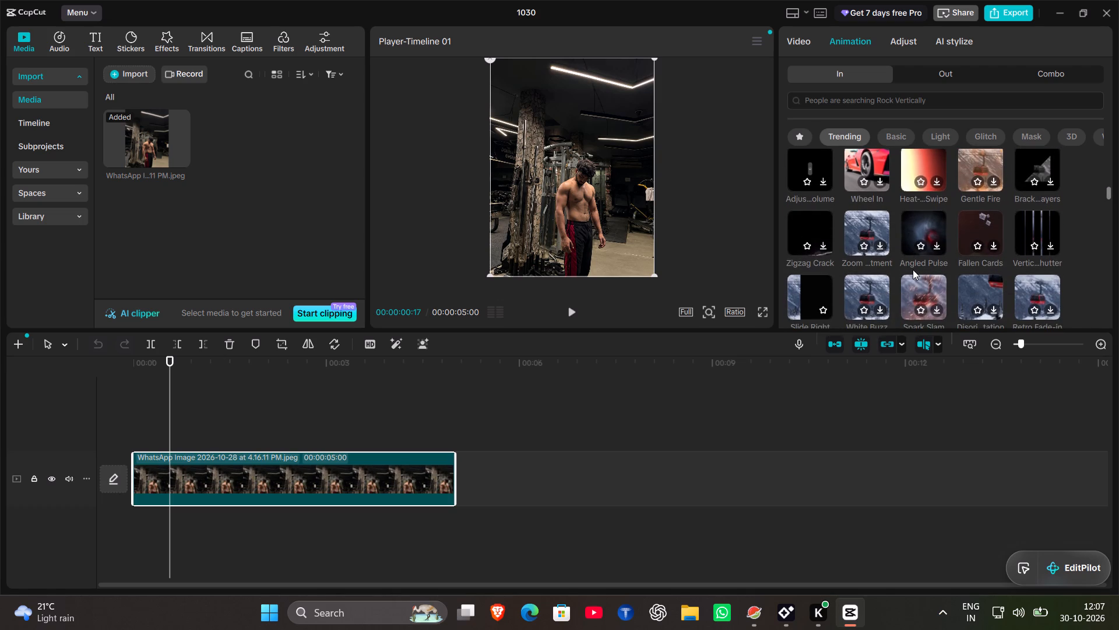
scroll(913, 269, "down", 1)
scroll(942, 265, "up", 1)
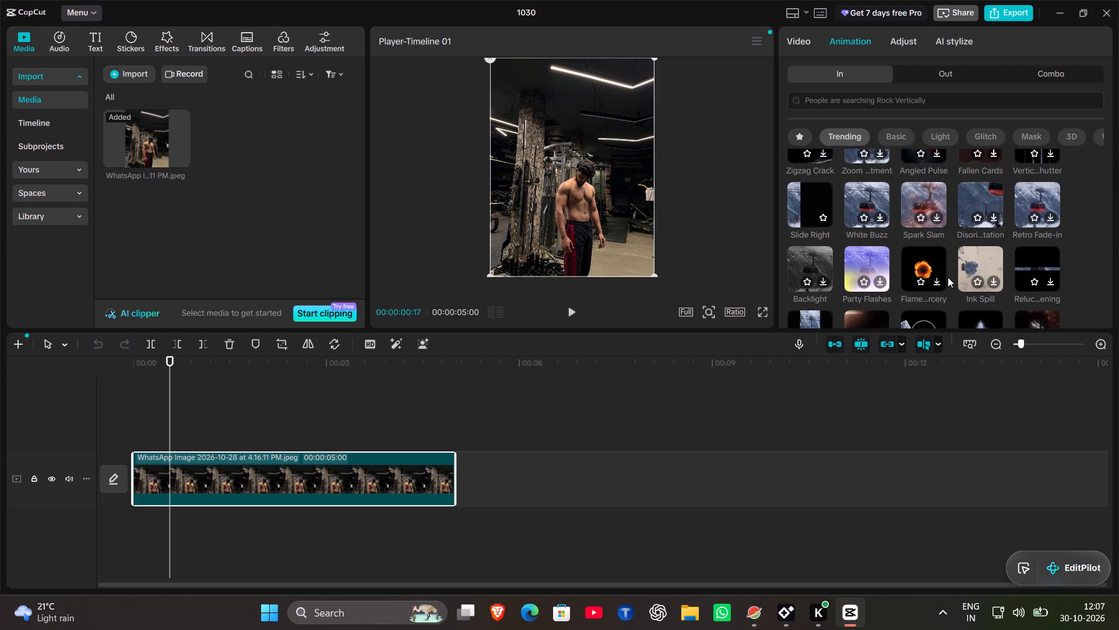
scroll(948, 277, "up", 1)
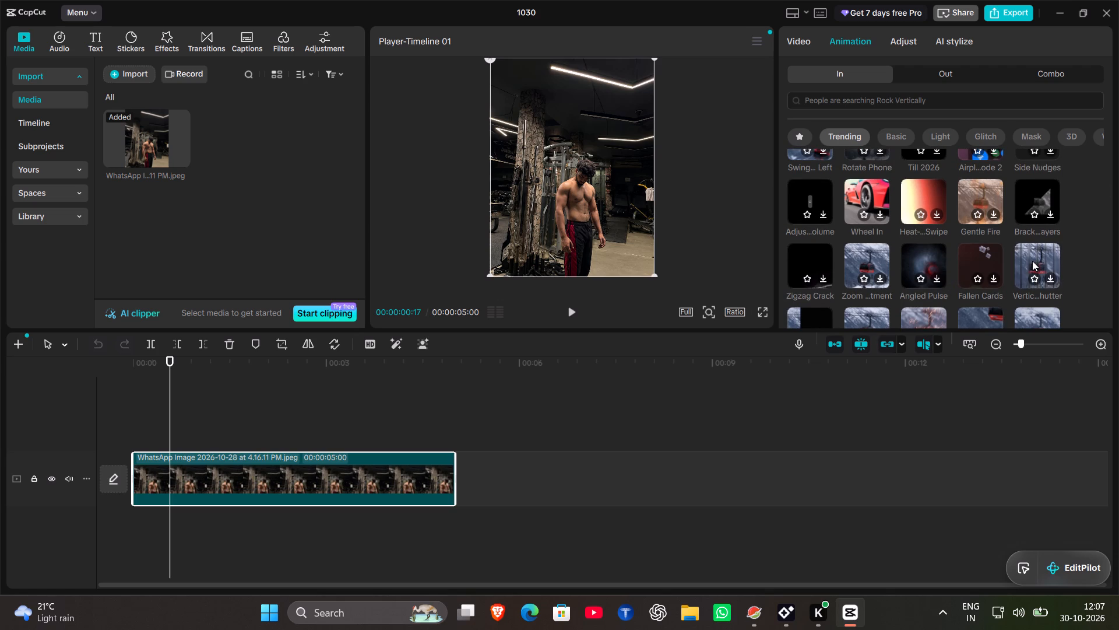
scroll(1032, 261, "down", 2)
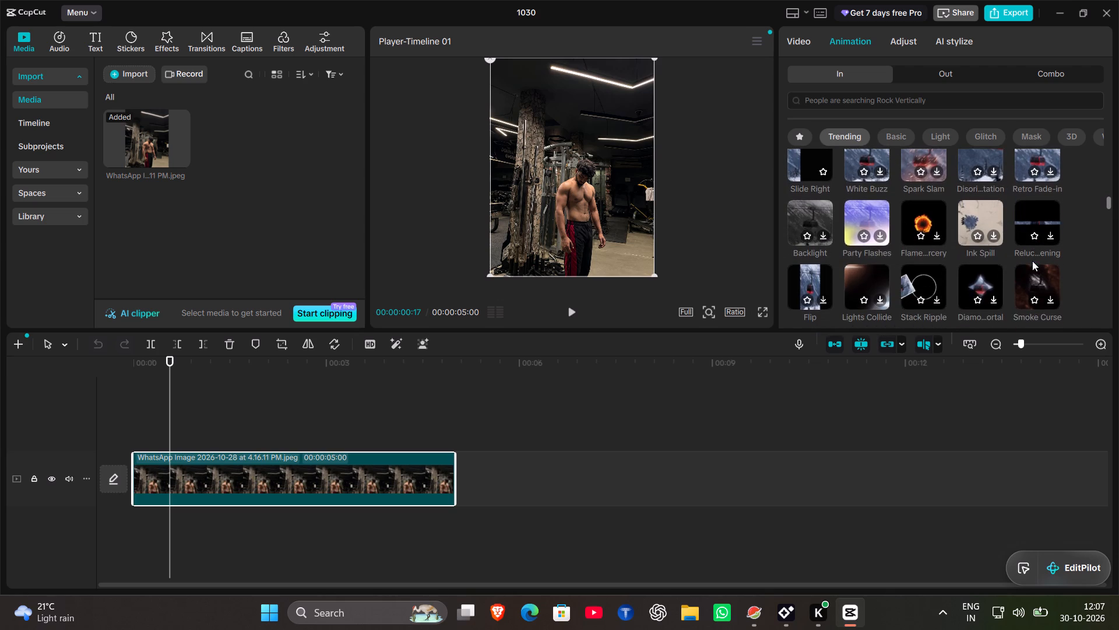
scroll(1032, 261, "down", 2)
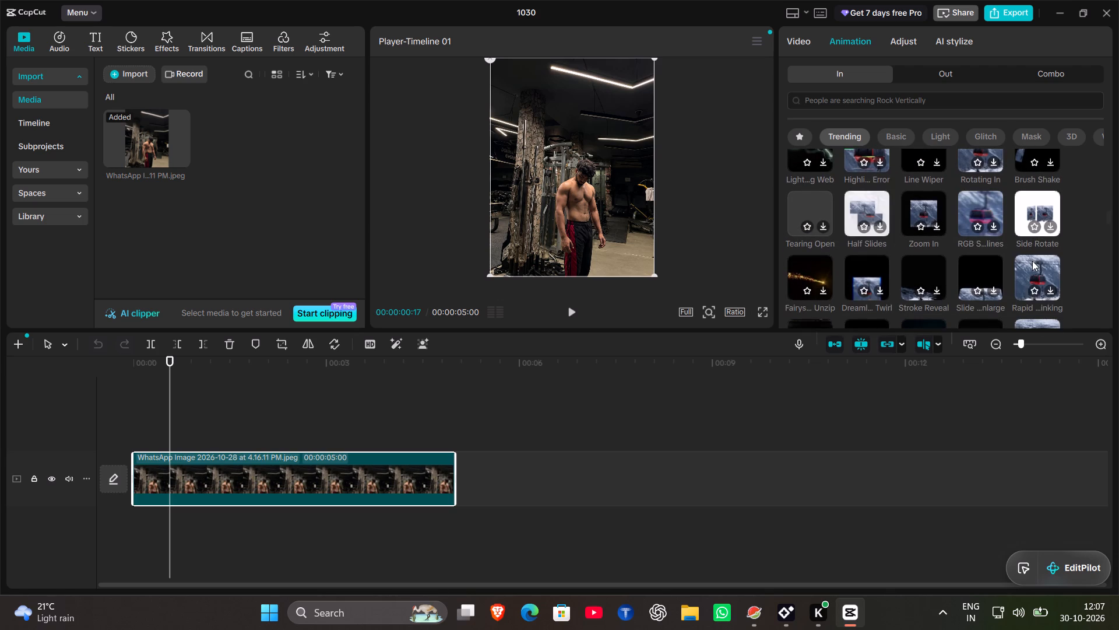
scroll(1032, 261, "down", 2)
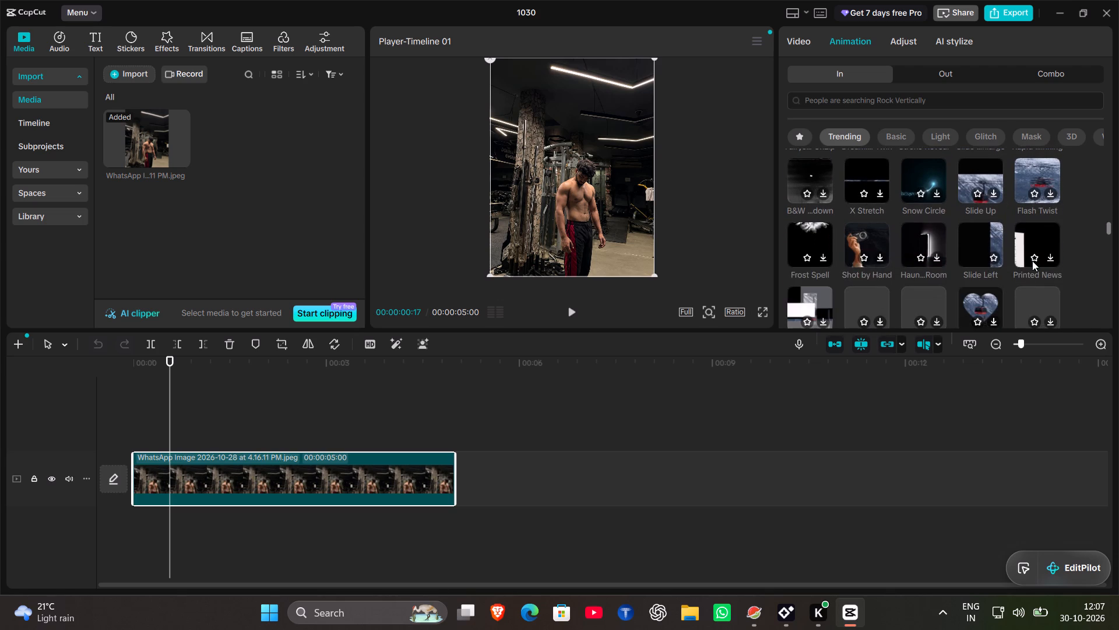
scroll(1032, 261, "down", 2)
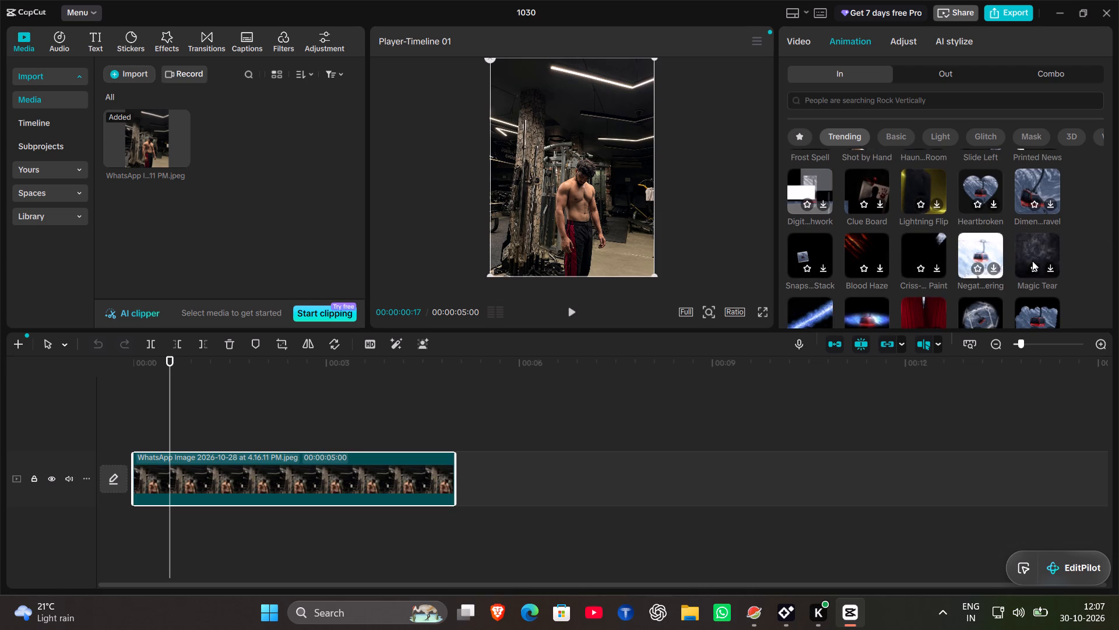
scroll(1032, 261, "down", 2)
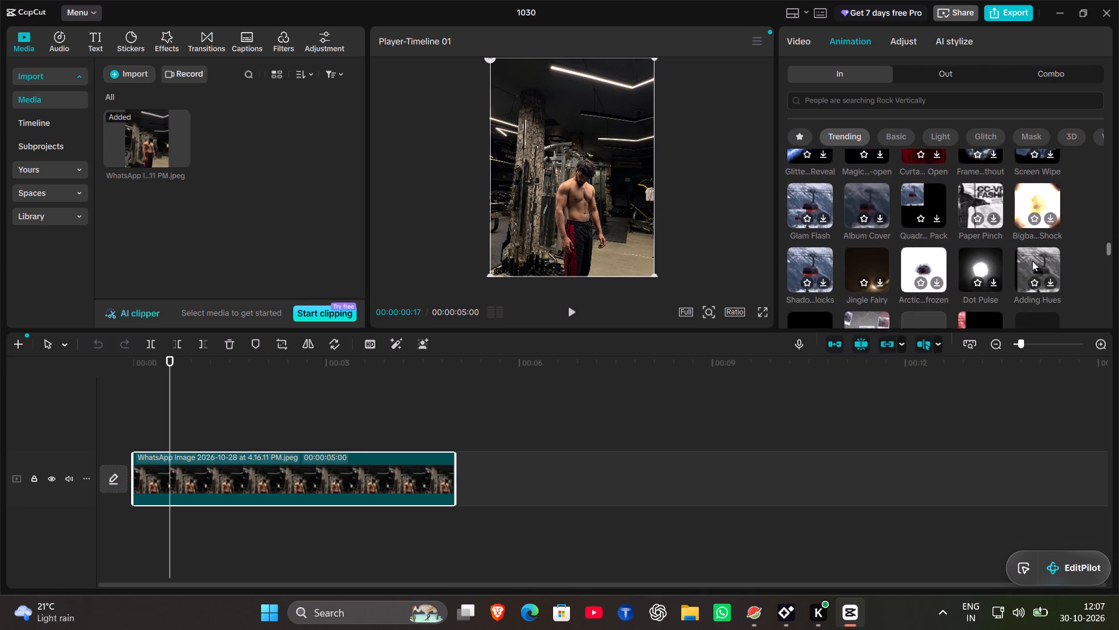
scroll(1032, 261, "down", 2)
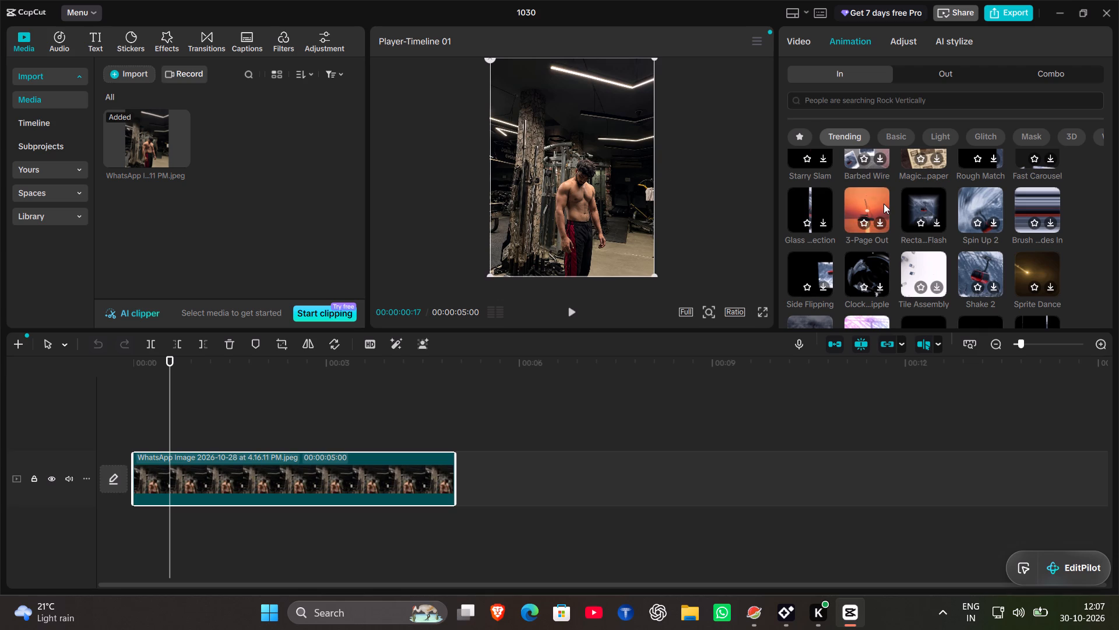
scroll(884, 204, "down", 1)
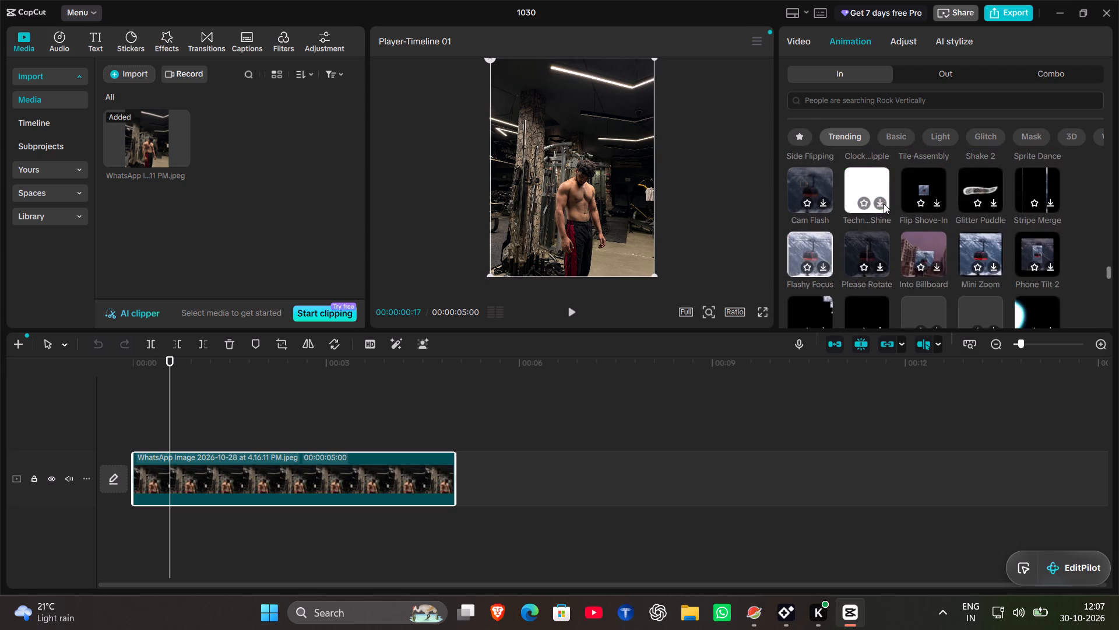
scroll(884, 204, "up", 1)
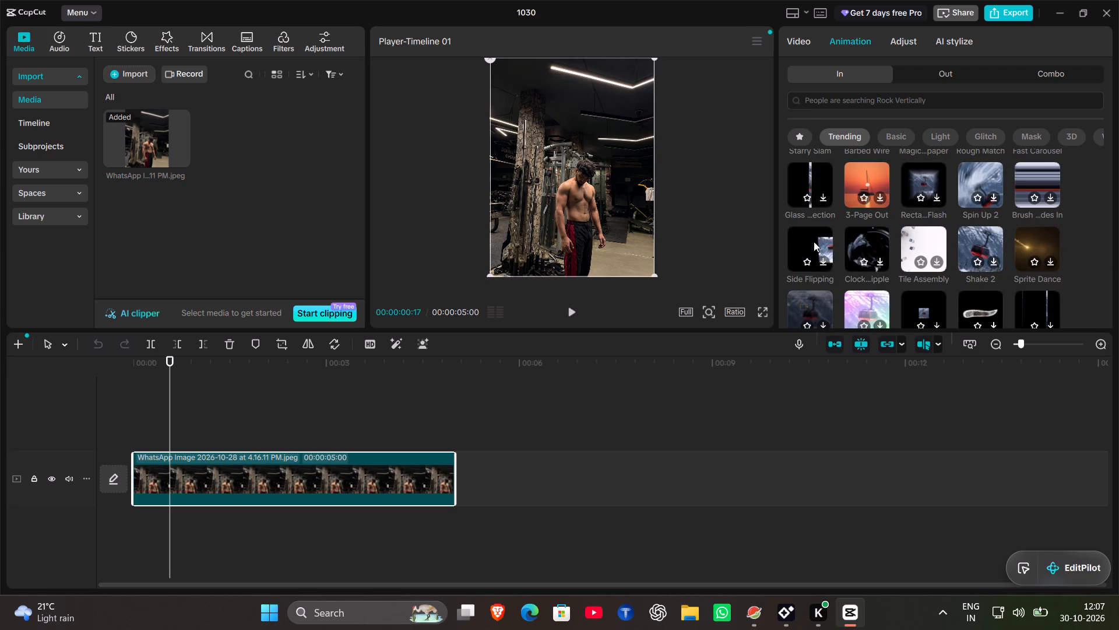
scroll(814, 242, "down", 2)
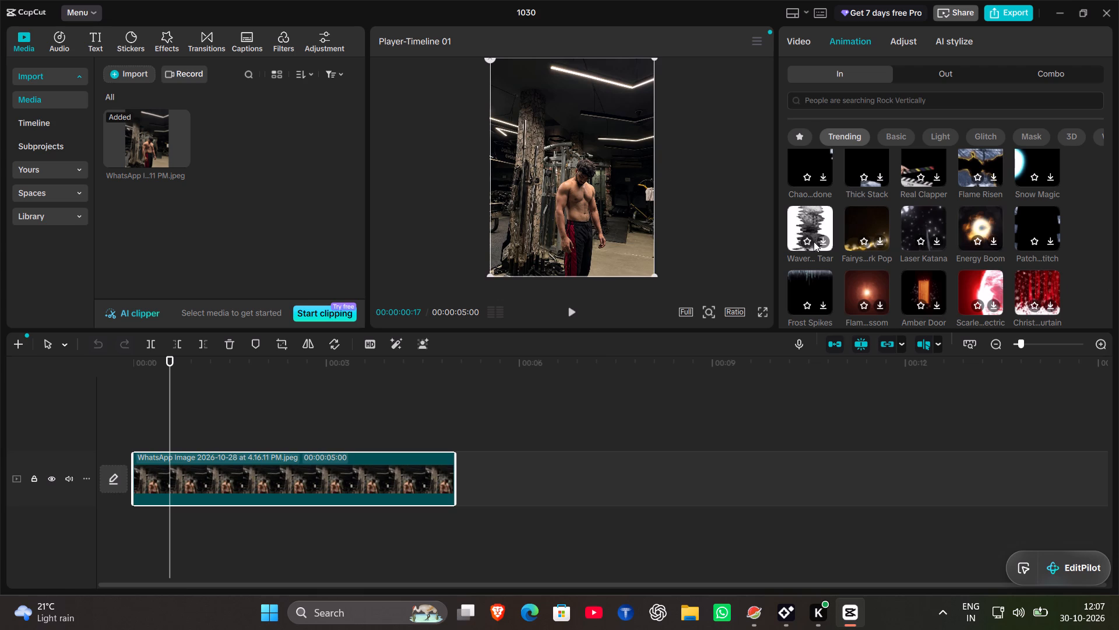
scroll(909, 141, "left", 1)
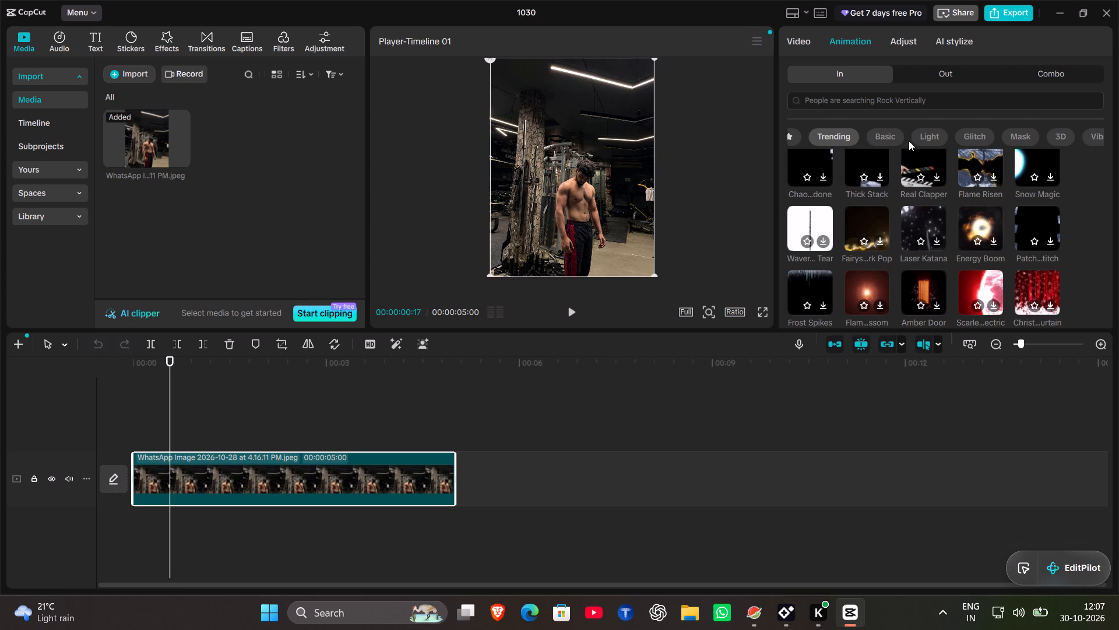
scroll(909, 141, "left", 4)
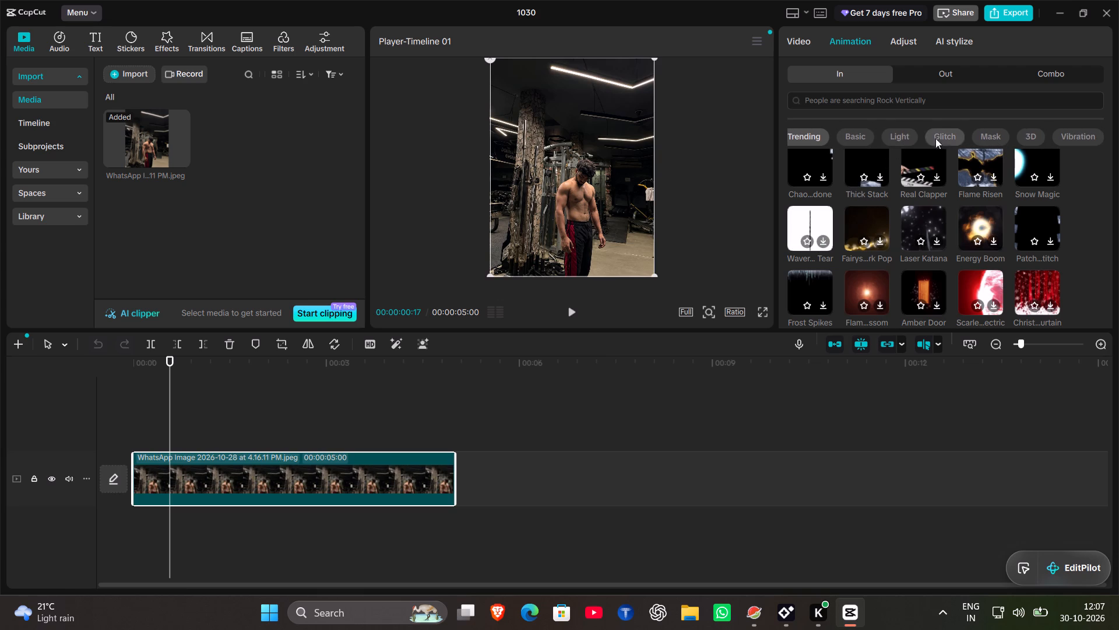
Apply the Tetris Photo In animation from the 3D category to the gym photo clip.
left_click(1031, 136)
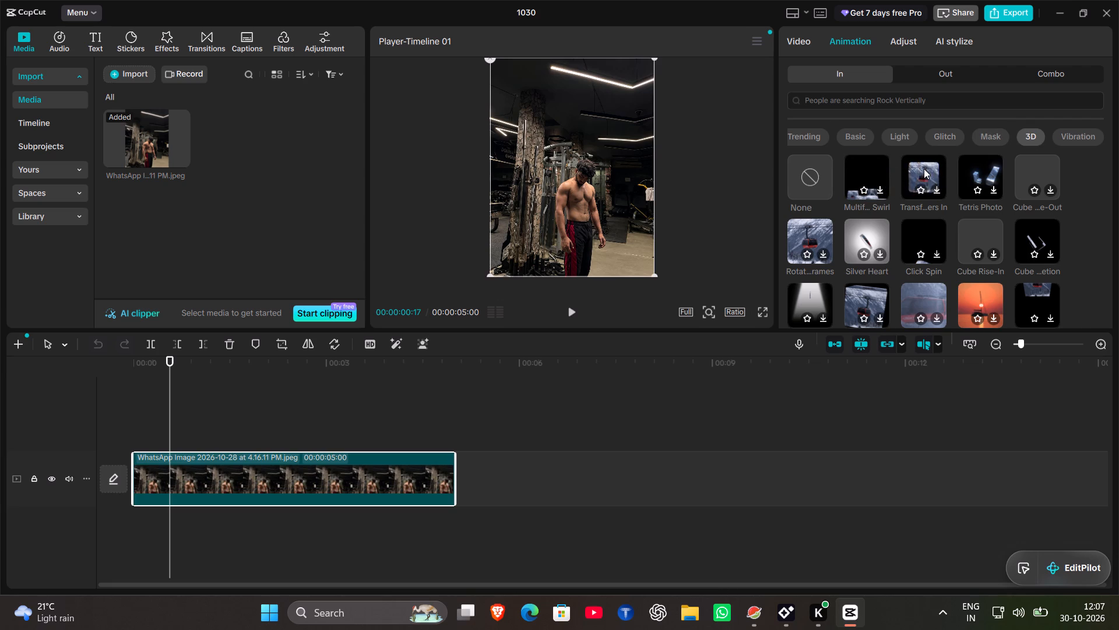
left_click(980, 169)
left_click(988, 190)
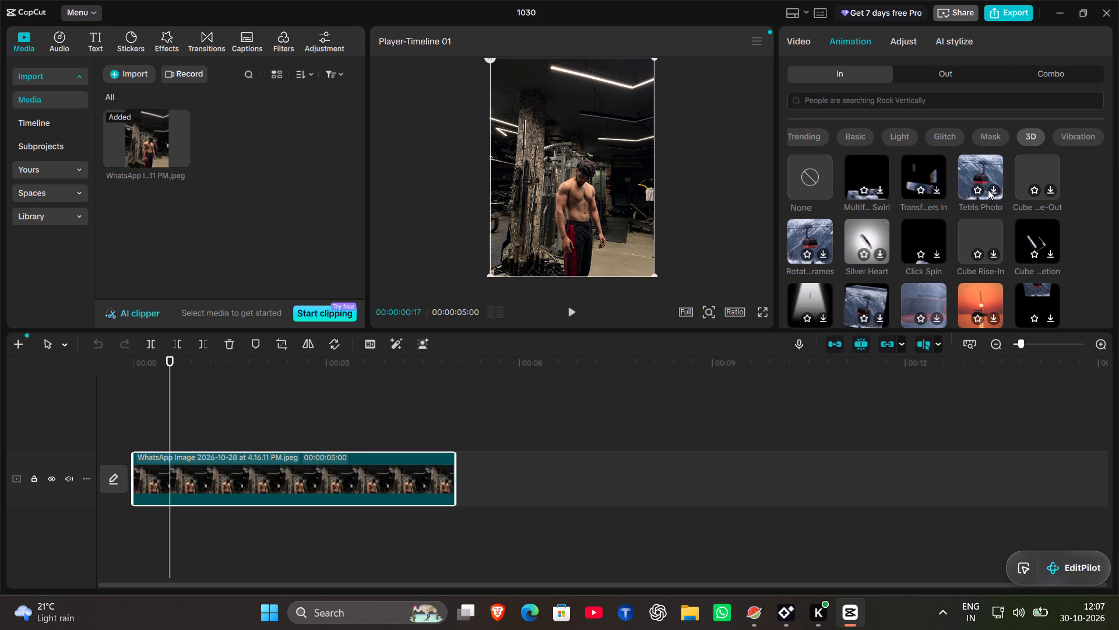
double_click(987, 180)
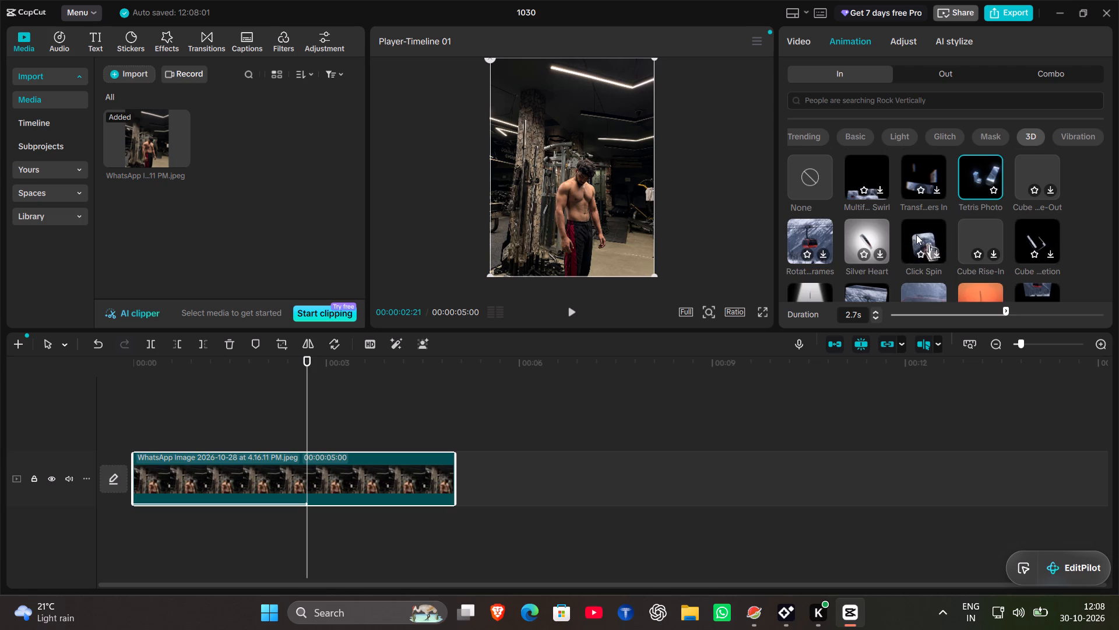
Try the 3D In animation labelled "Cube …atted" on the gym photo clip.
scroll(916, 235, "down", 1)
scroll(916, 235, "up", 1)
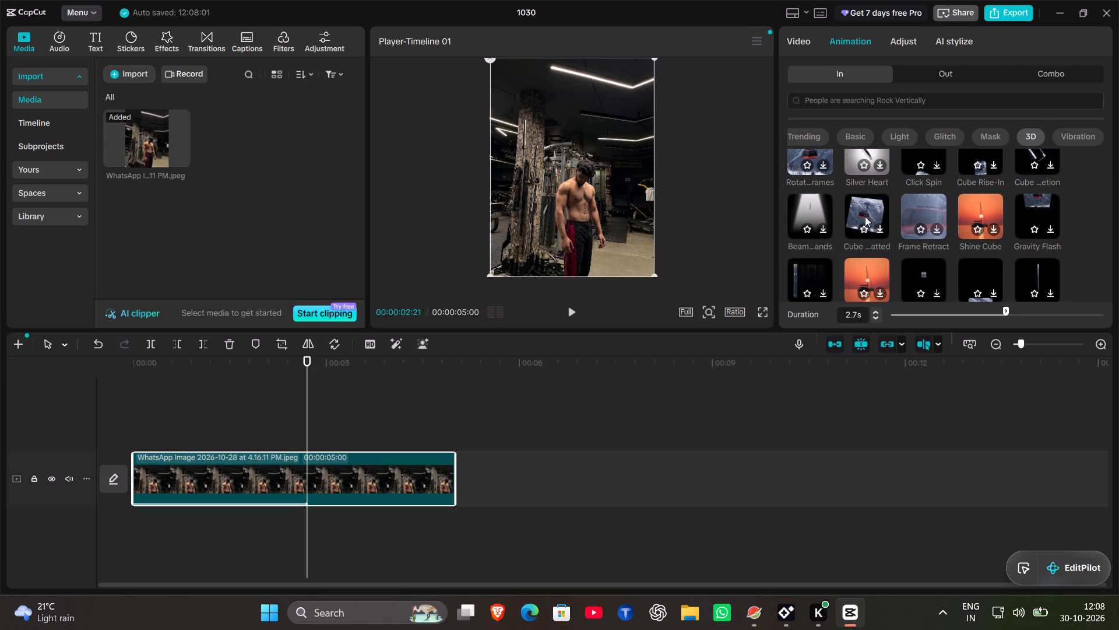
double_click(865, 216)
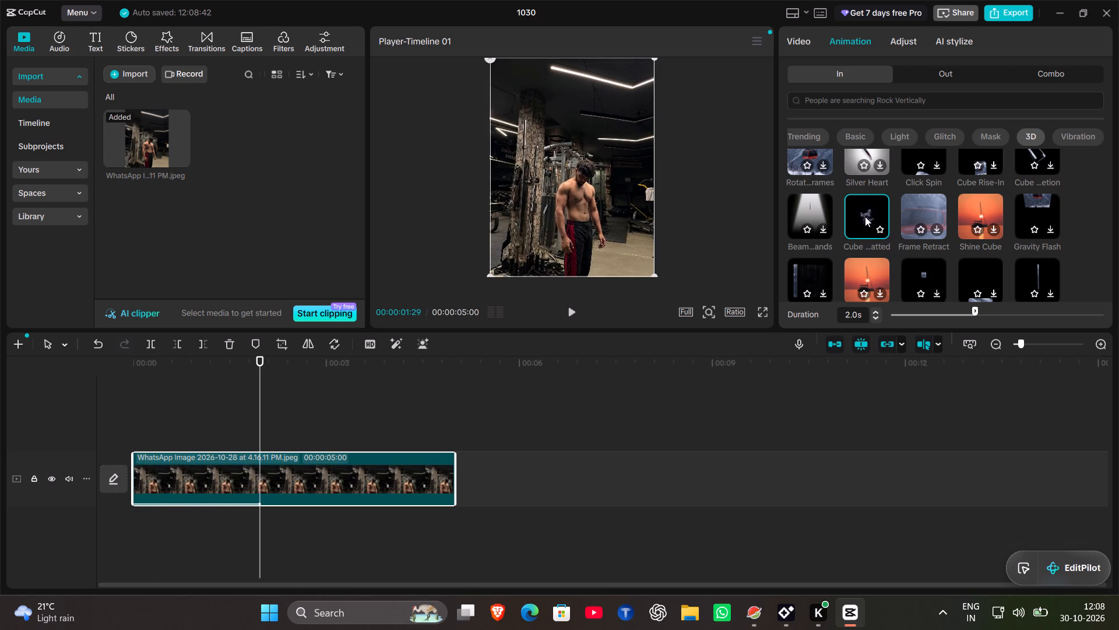
Switch the gym photo clip's In animation back to Tetris Photo.
scroll(884, 207, "up", 1)
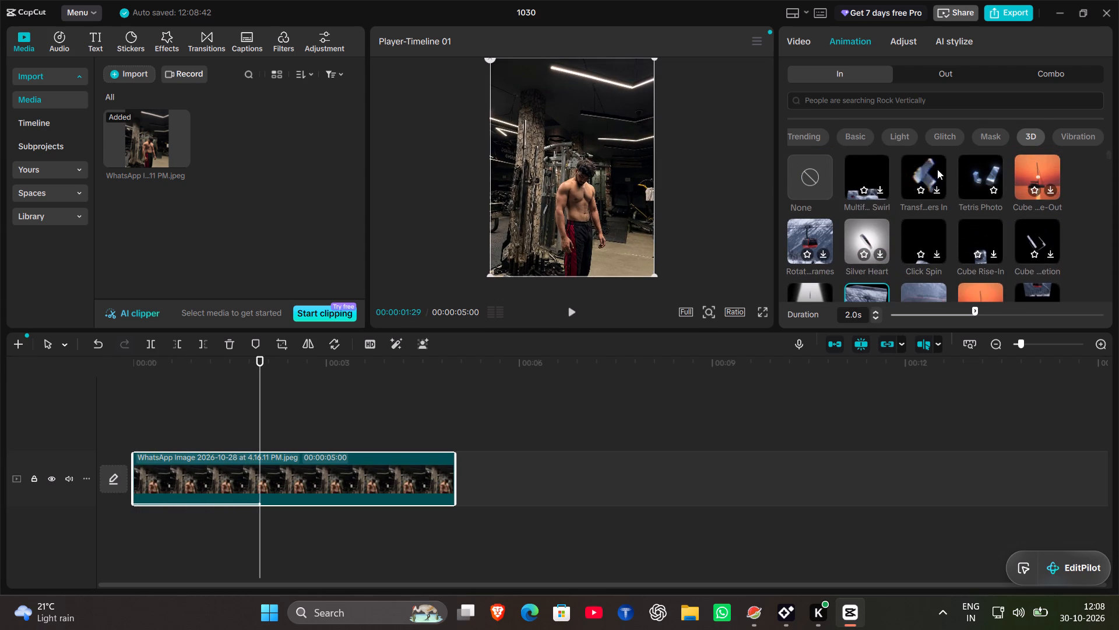
left_click(972, 172)
double_click(972, 172)
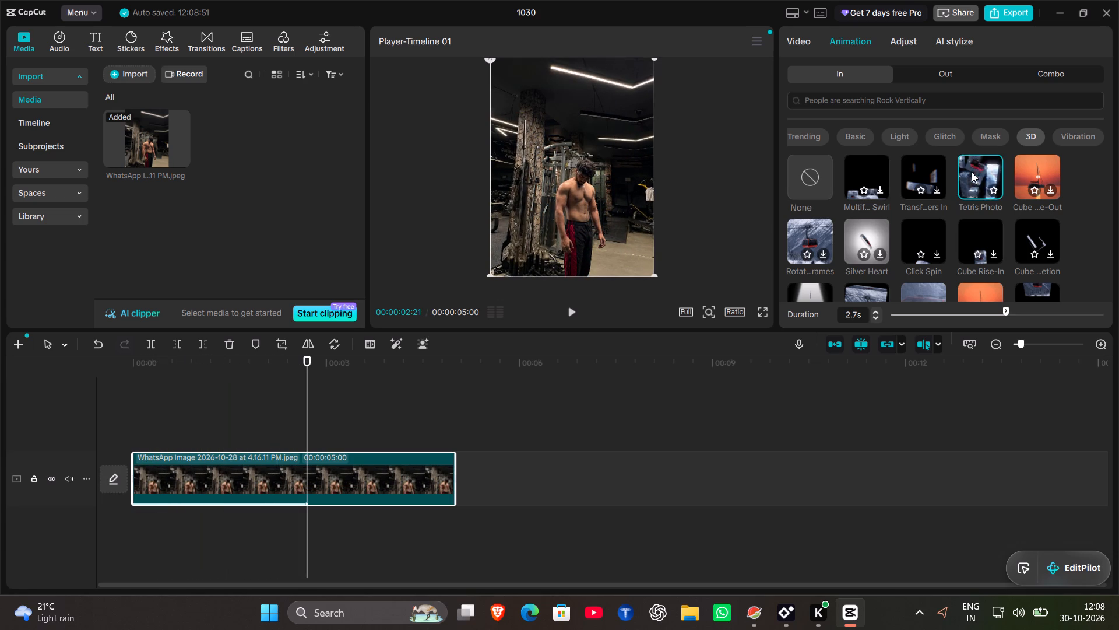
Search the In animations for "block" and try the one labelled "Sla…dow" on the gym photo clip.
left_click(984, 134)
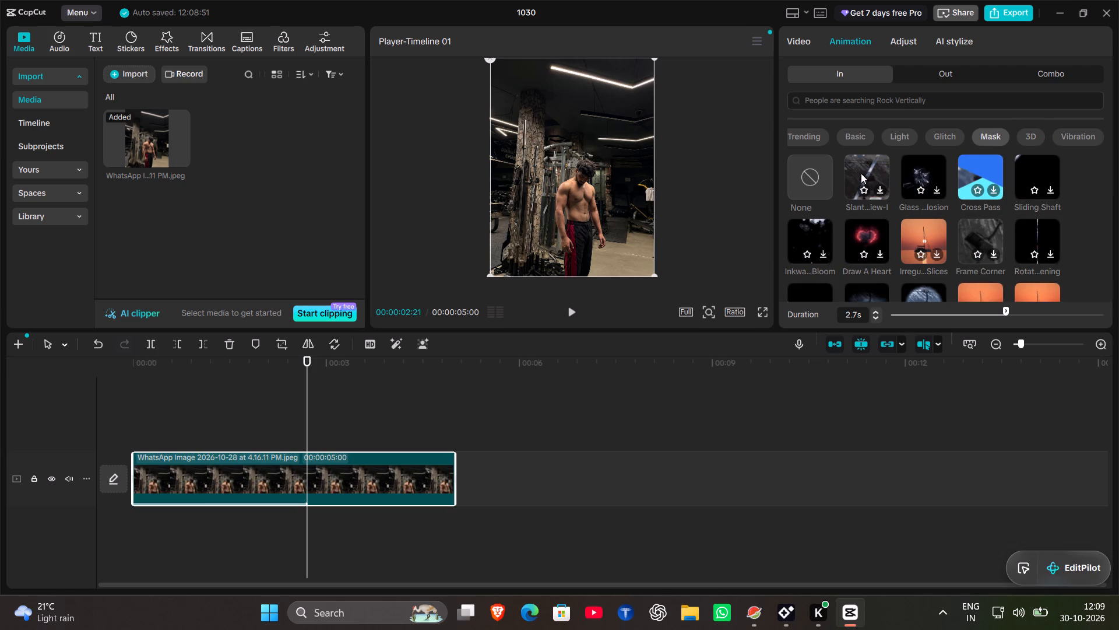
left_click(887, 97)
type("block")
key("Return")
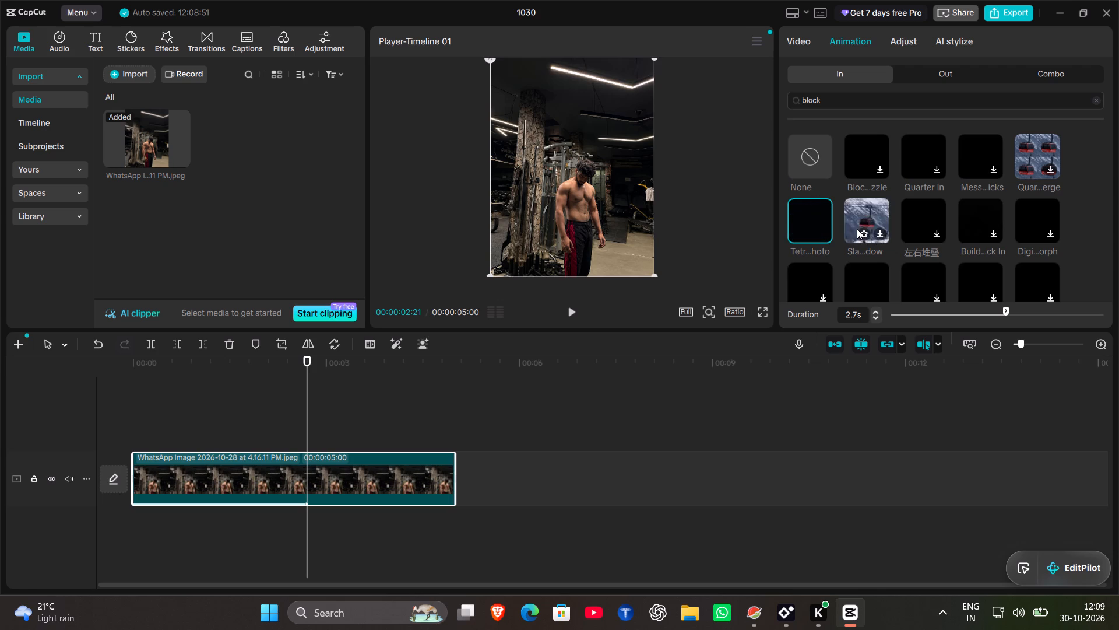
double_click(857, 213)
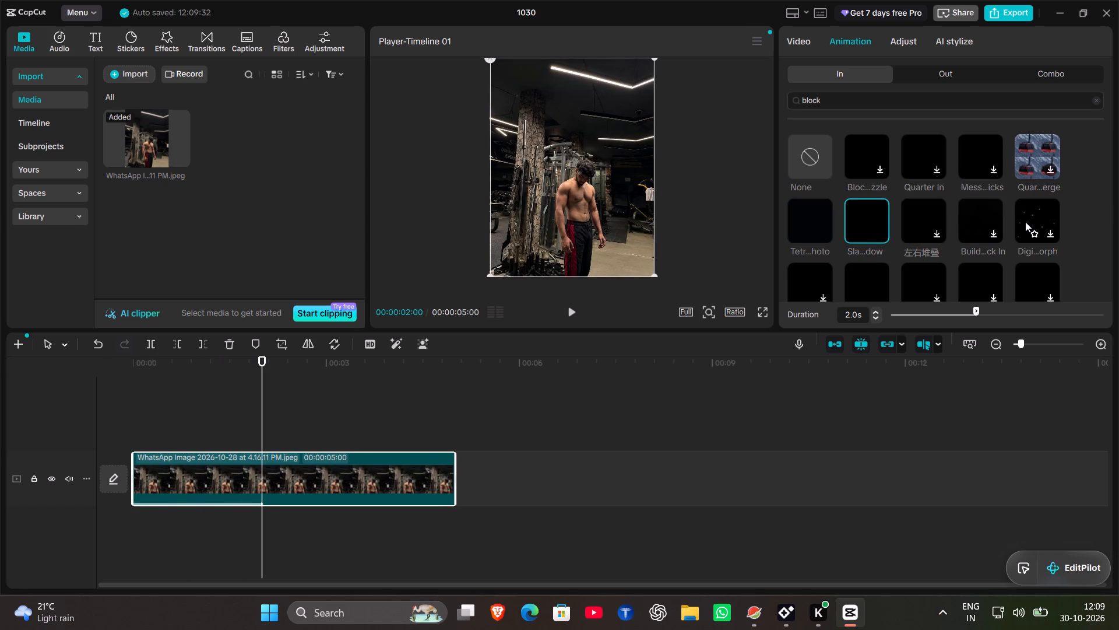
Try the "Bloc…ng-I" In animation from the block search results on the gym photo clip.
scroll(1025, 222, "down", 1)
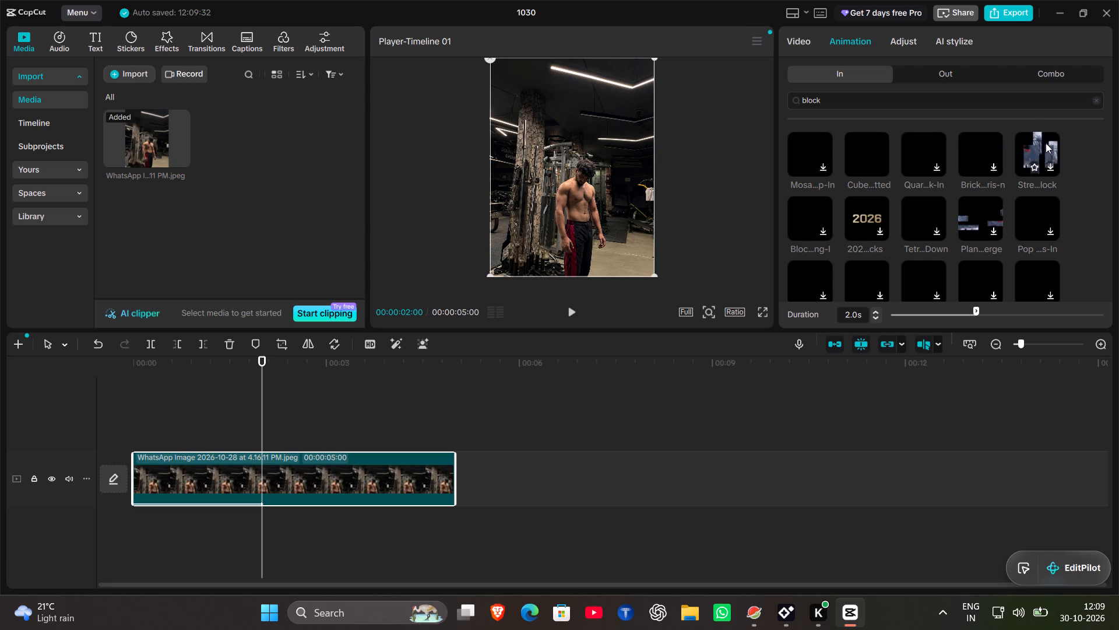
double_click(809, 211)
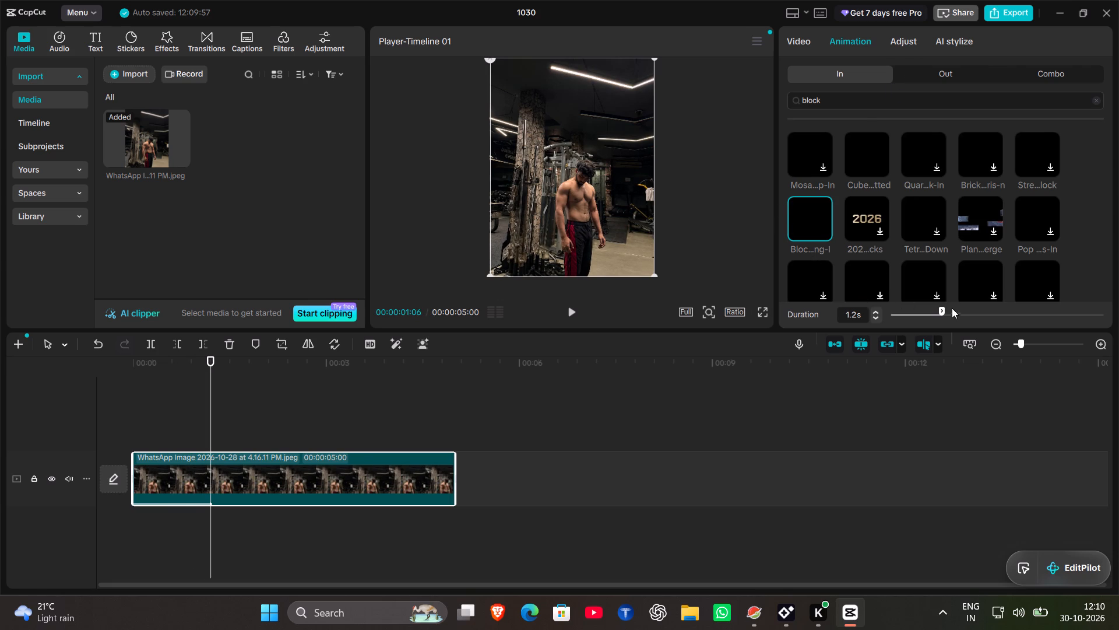
Extend the In animation's duration to 5.0 s, the full length of the clip.
left_click(1045, 313)
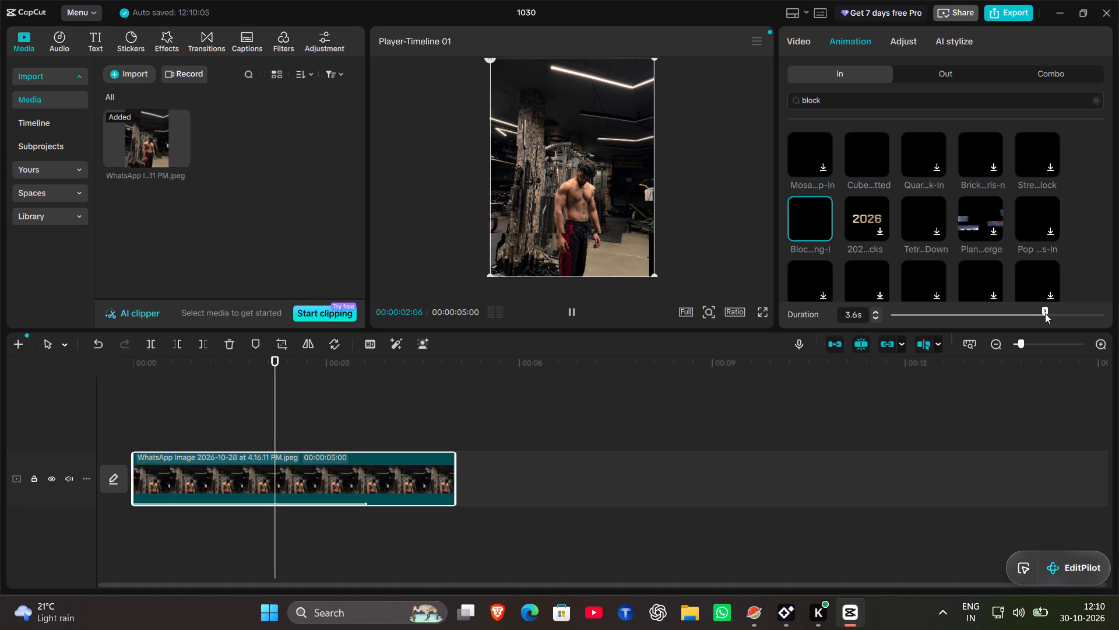
left_click(1100, 314)
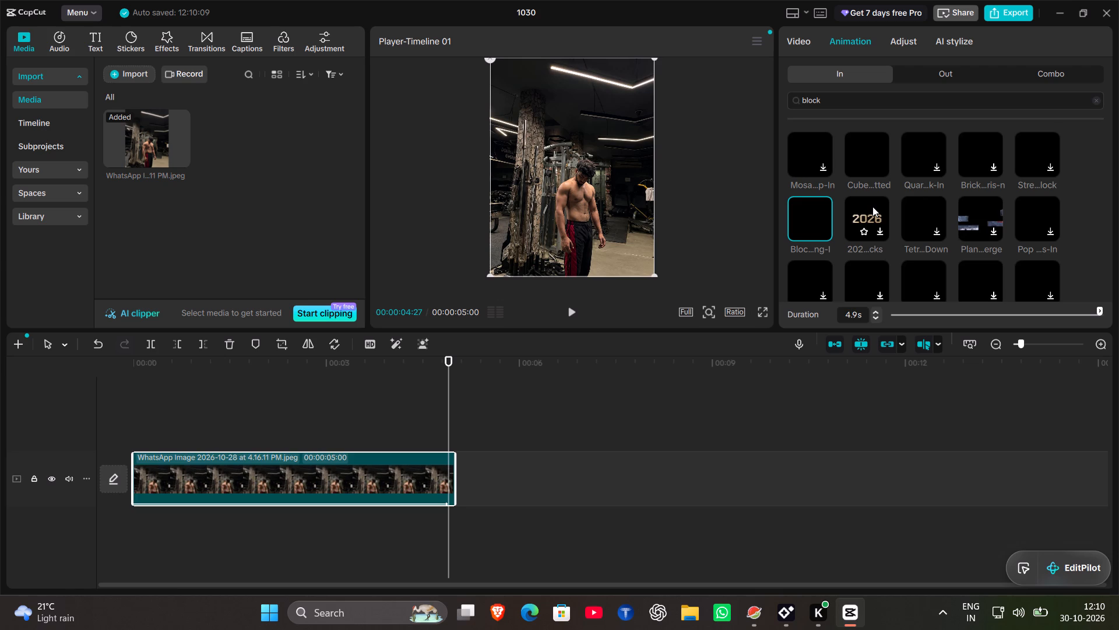
left_click(874, 311)
left_click(874, 311)
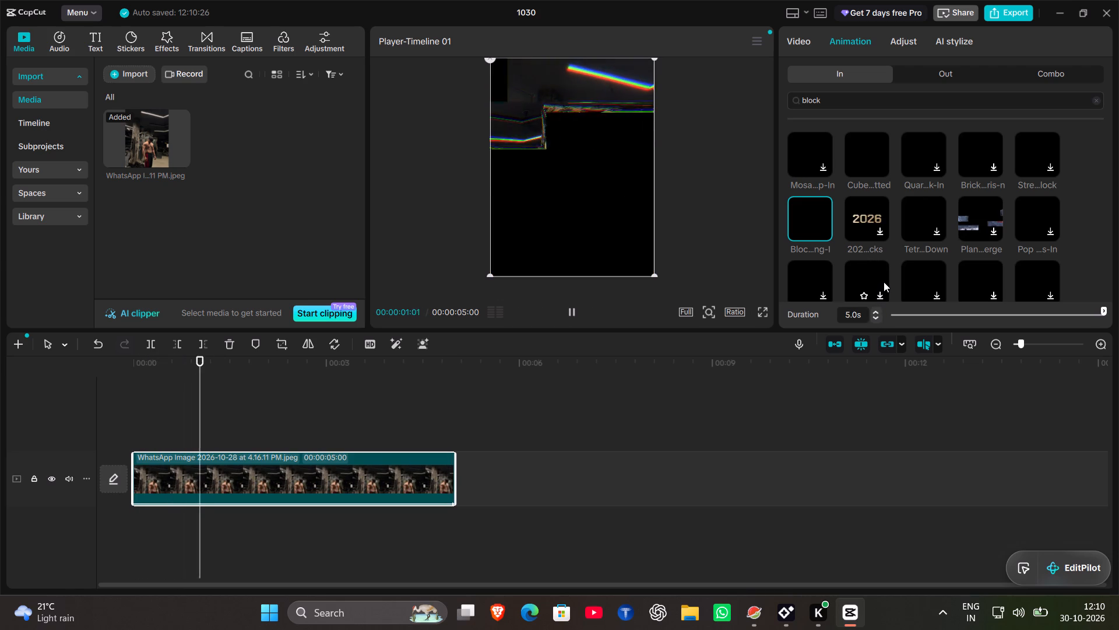
Browse the remaining "block" In animations and the 3D Out animations for another option for the clip.
scroll(884, 282, "down", 2)
scroll(884, 259, "up", 1)
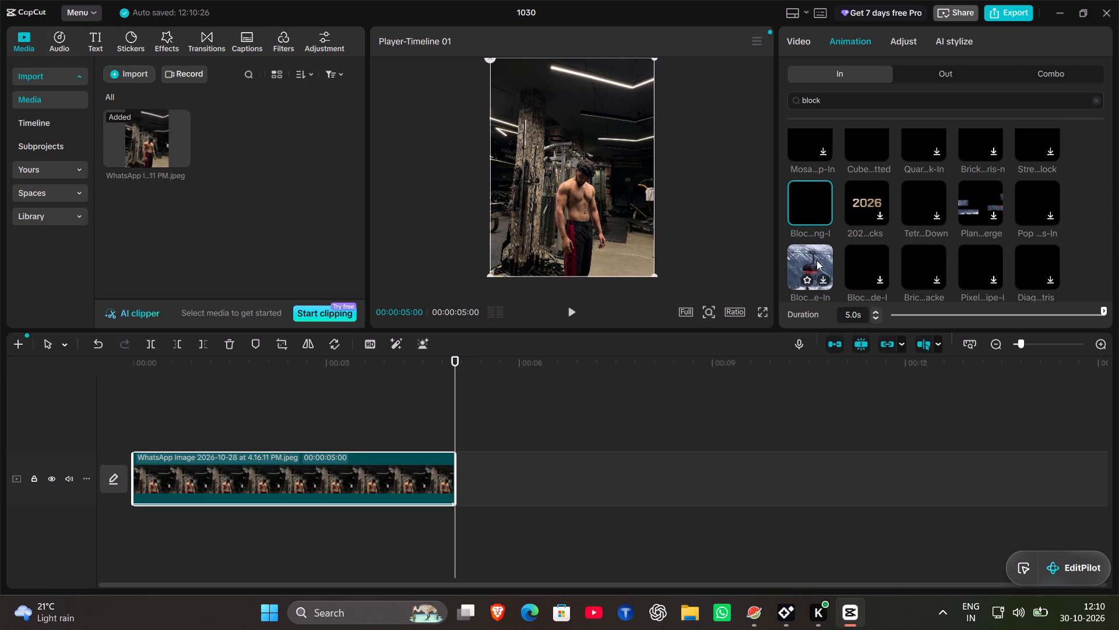
scroll(817, 260, "down", 1)
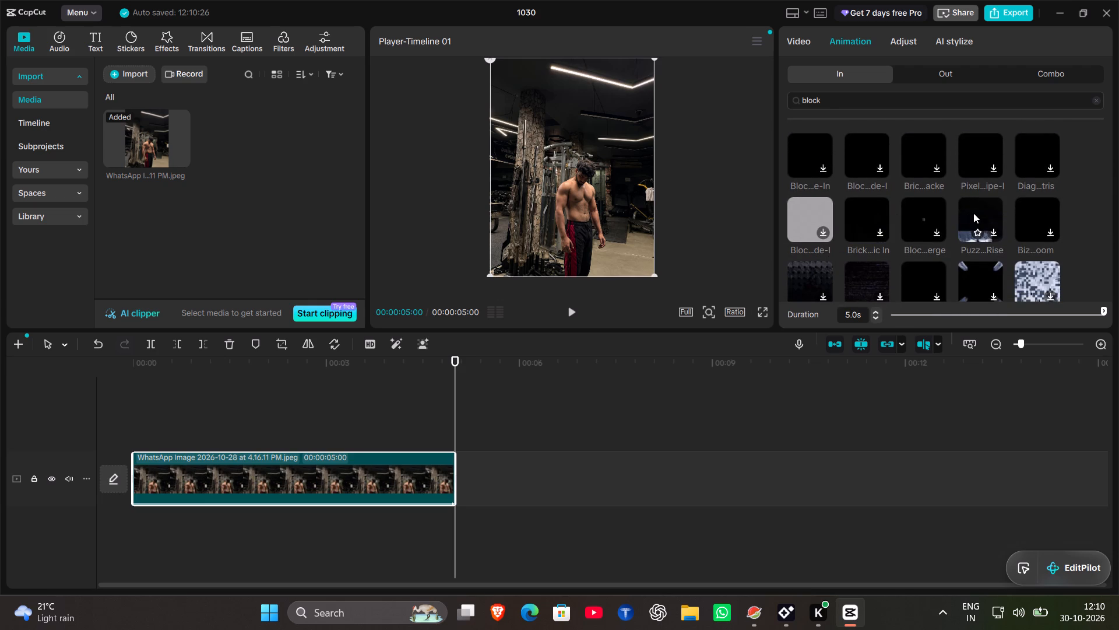
scroll(973, 213, "down", 1)
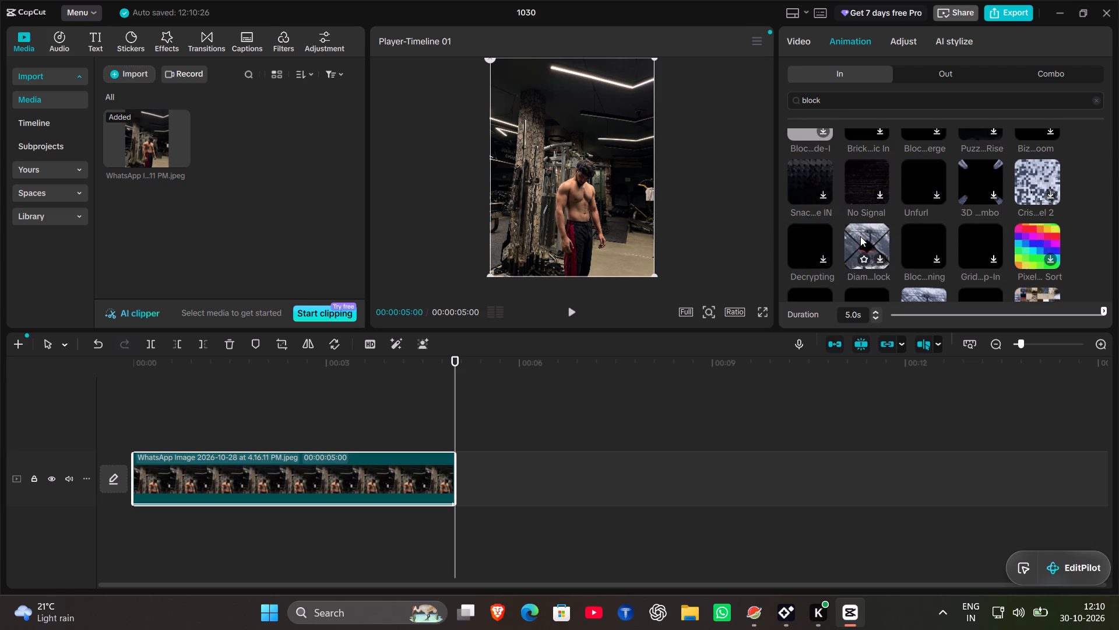
scroll(860, 236, "down", 1)
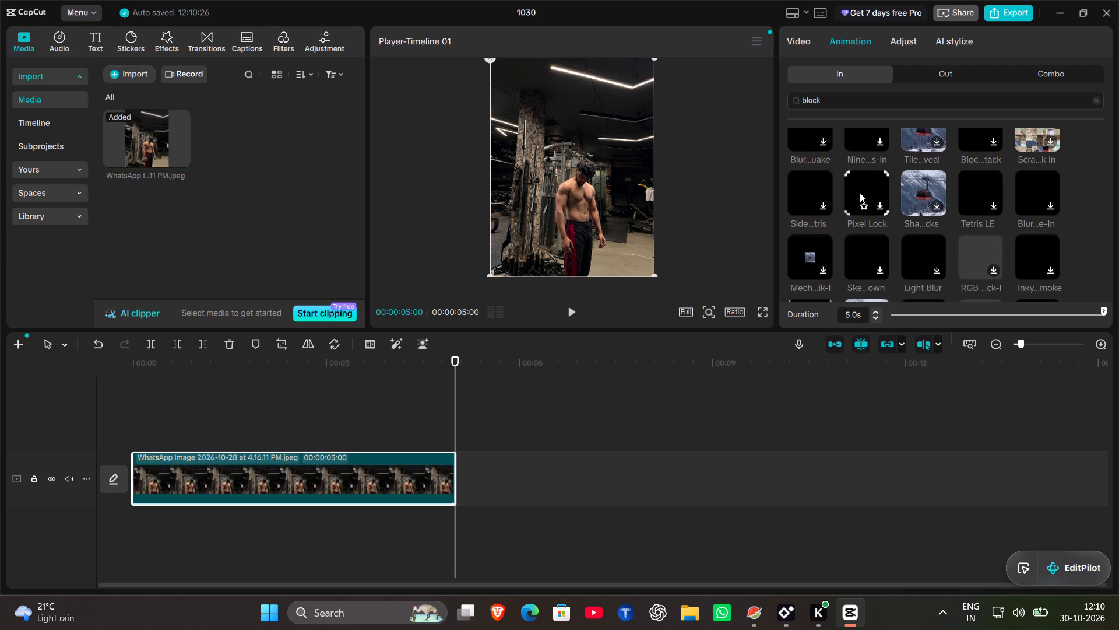
scroll(860, 192, "up", 9)
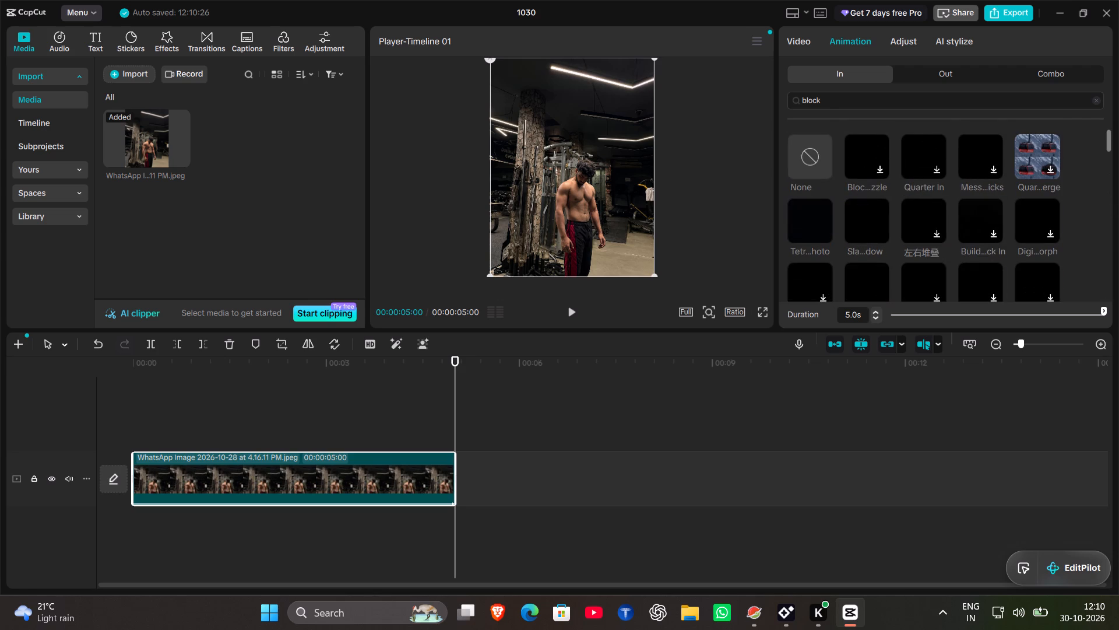
left_click(836, 100)
key("space")
type("o")
key("BackSpace")
left_click(930, 79)
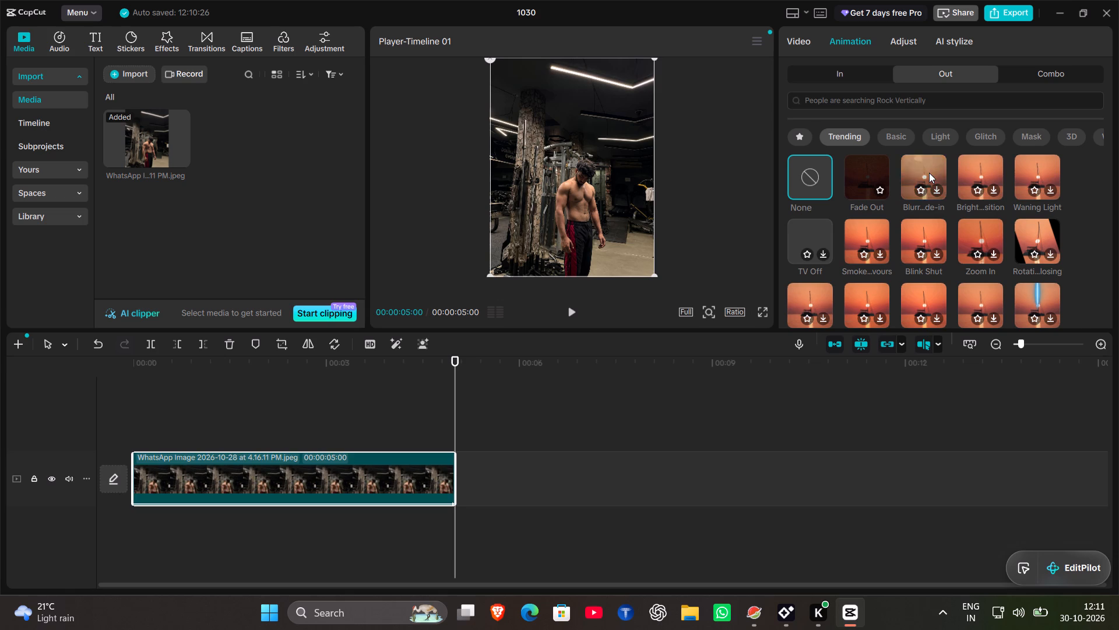
left_click(1072, 137)
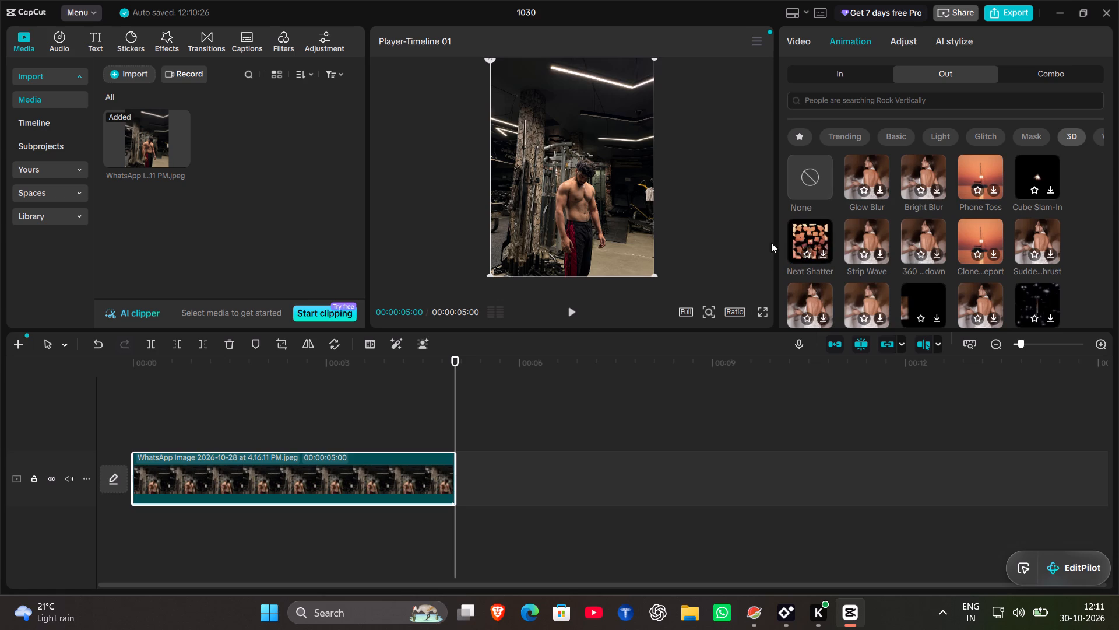
Play the animated clip from the start of the timeline to check the effect.
left_click(129, 402)
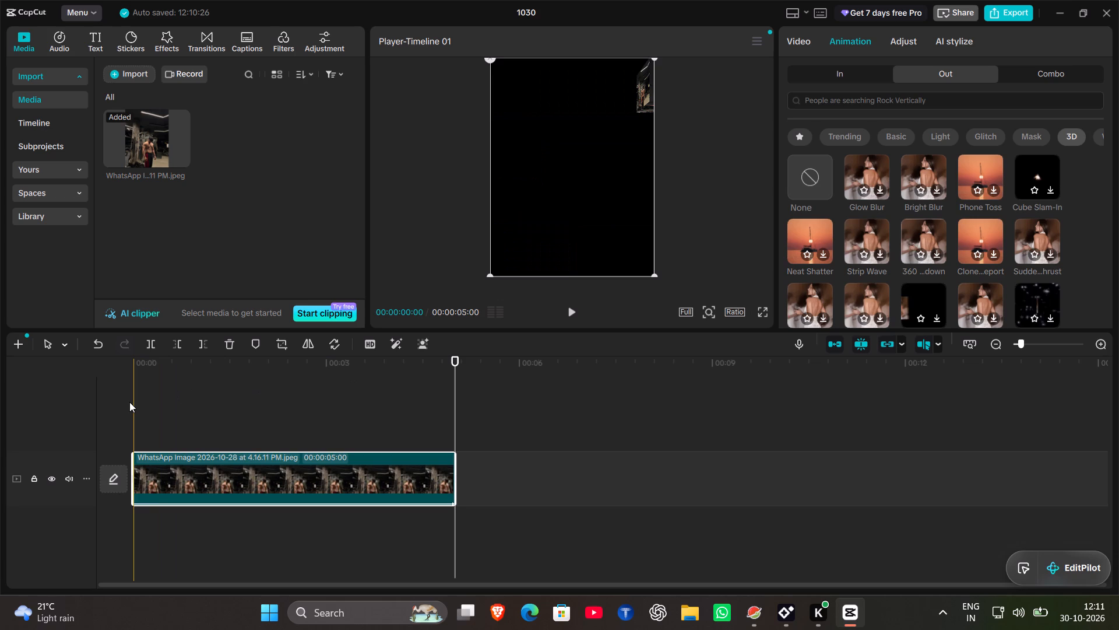
left_click(138, 404)
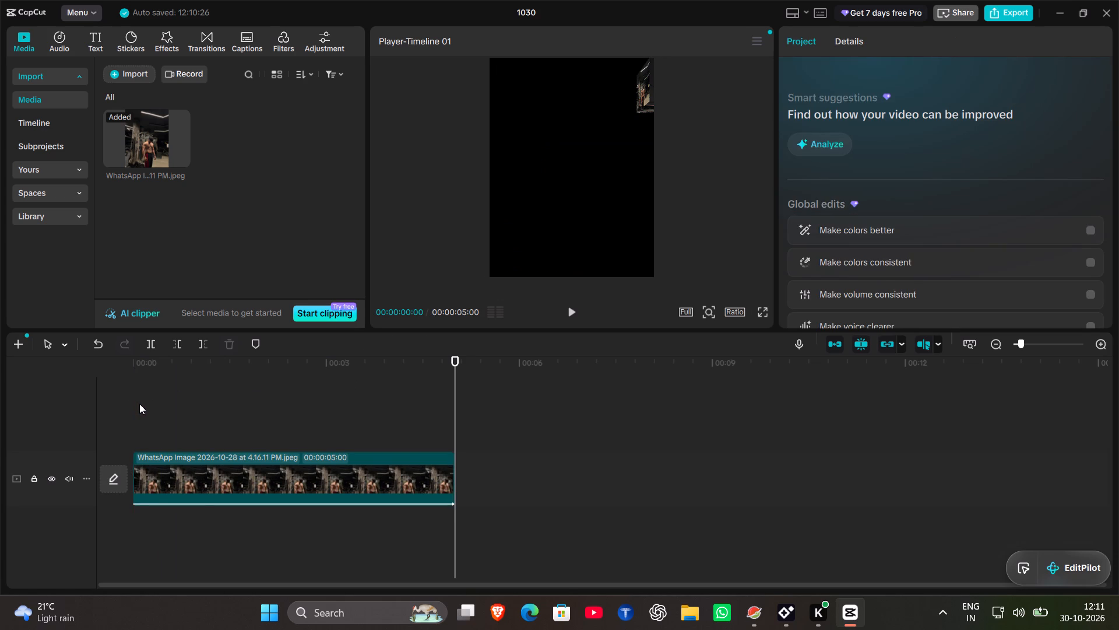
left_click(139, 409)
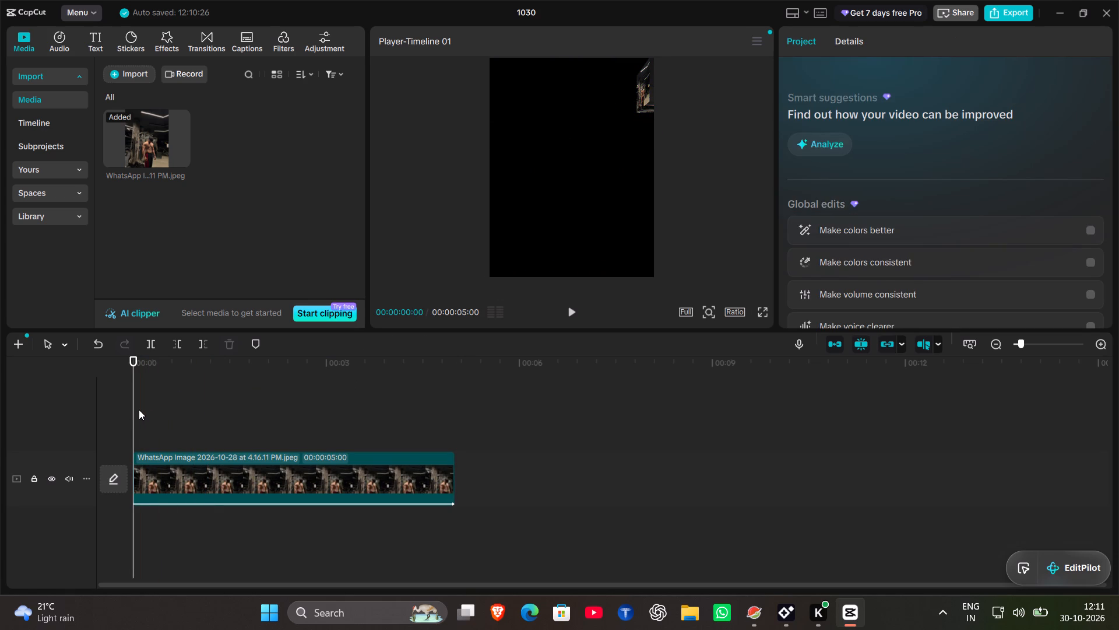
left_click(139, 409)
key("space")
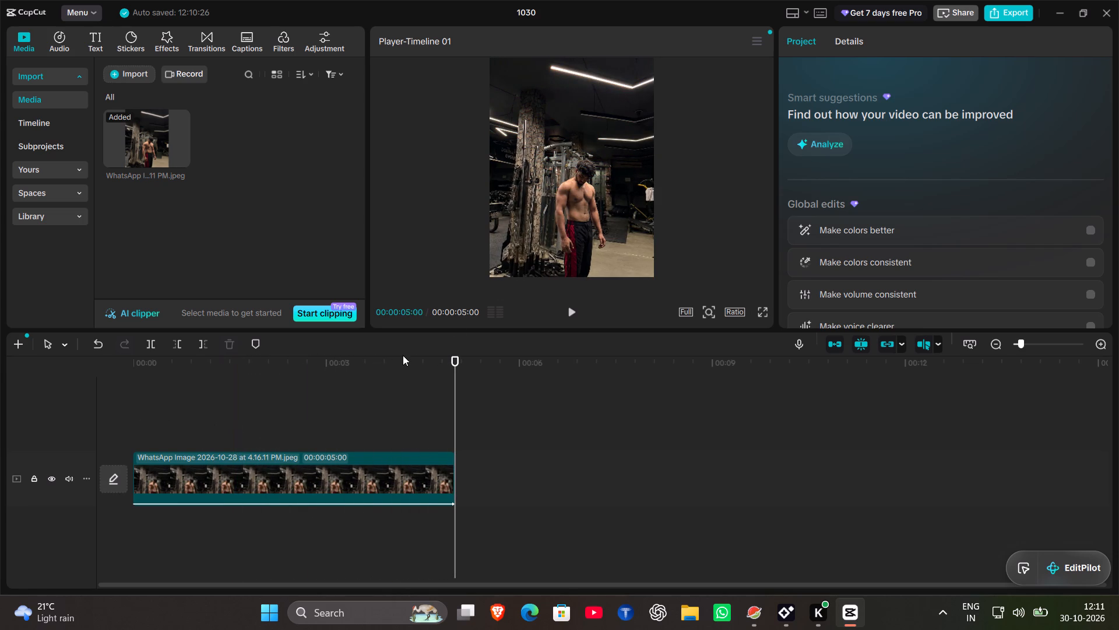
Reapply the Tetris Photo In animation from the 3D category to the gym photo clip.
left_click(395, 468)
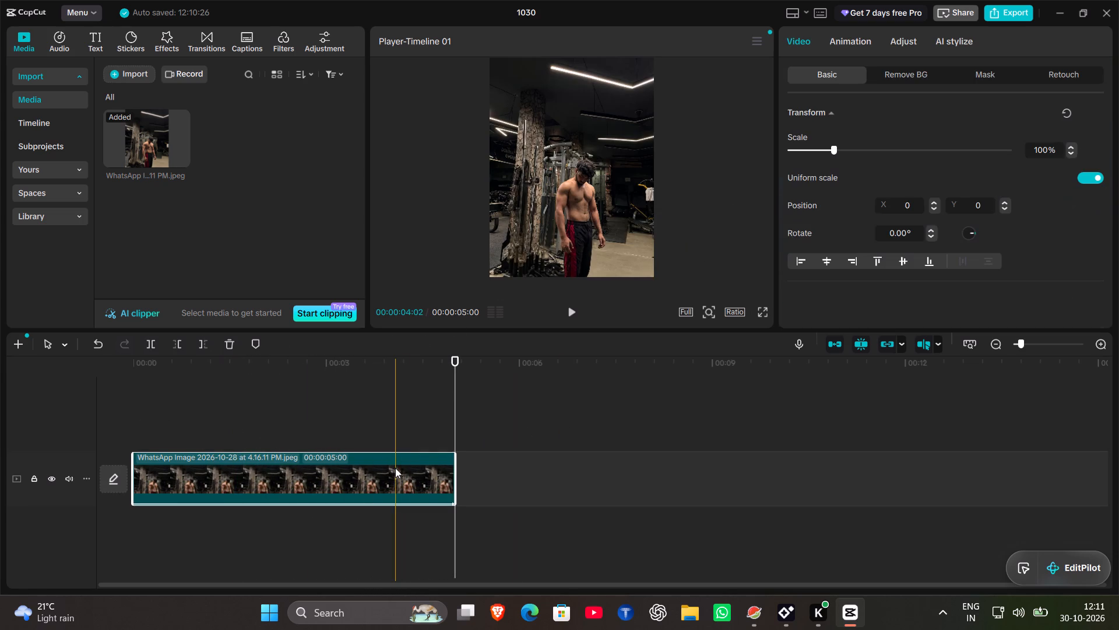
left_click(843, 37)
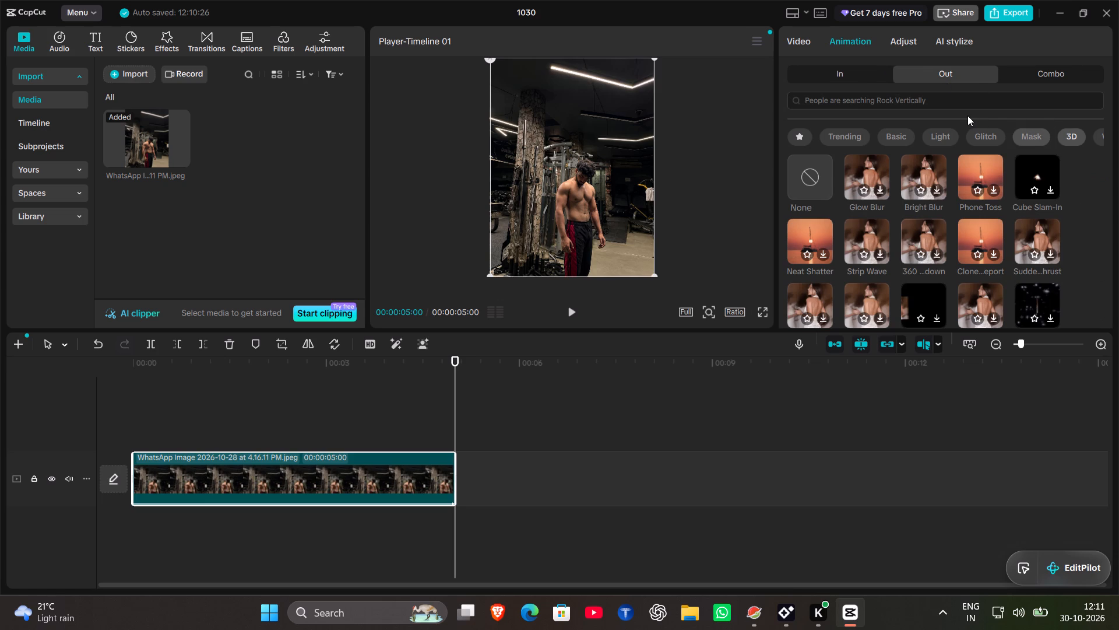
left_click(833, 78)
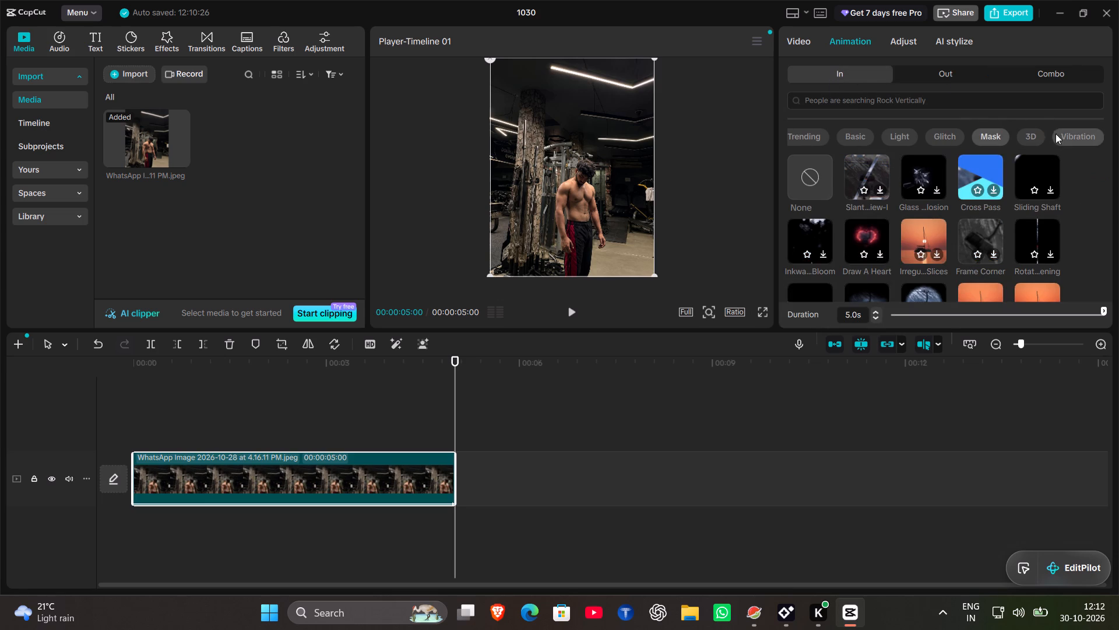
left_click(1038, 136)
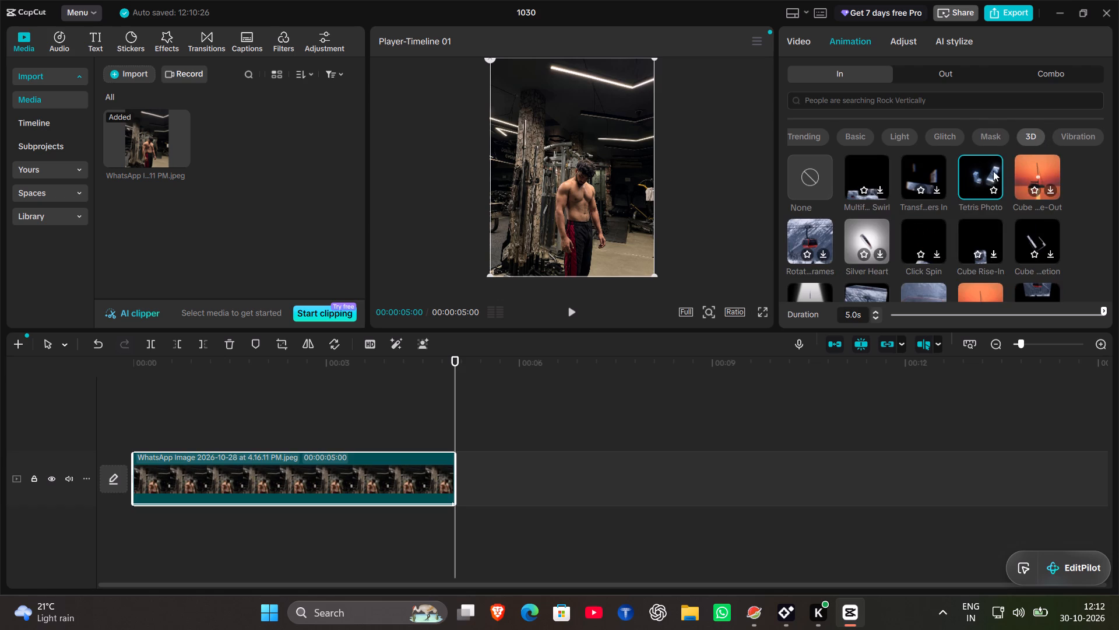
left_click(991, 172)
double_click(991, 172)
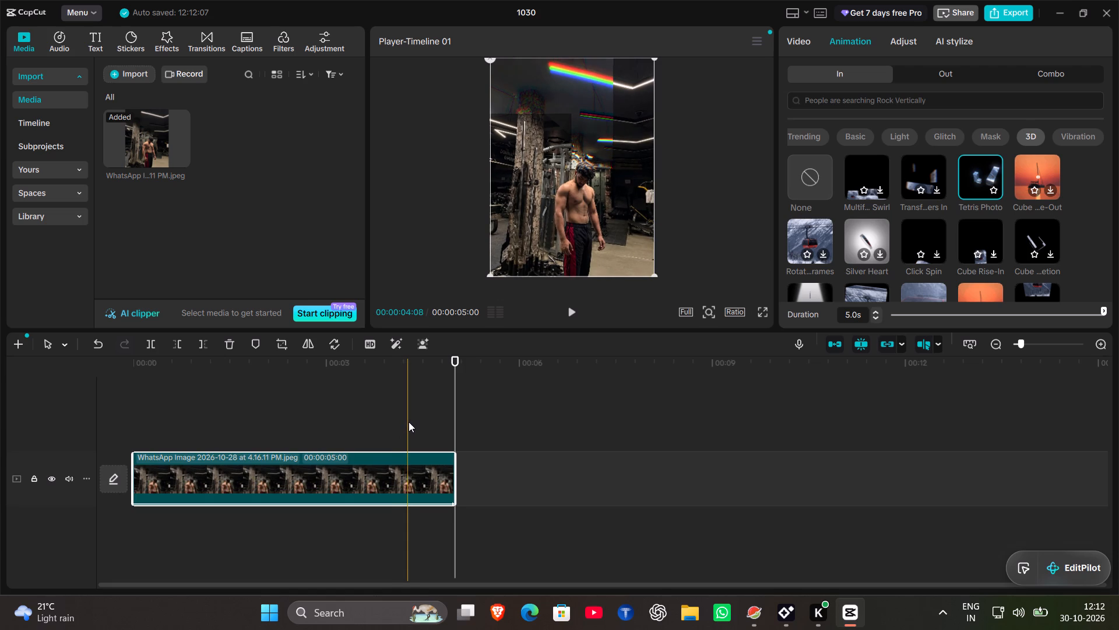
Split the gym photo clip at 00:00:04:09.
left_click(410, 422)
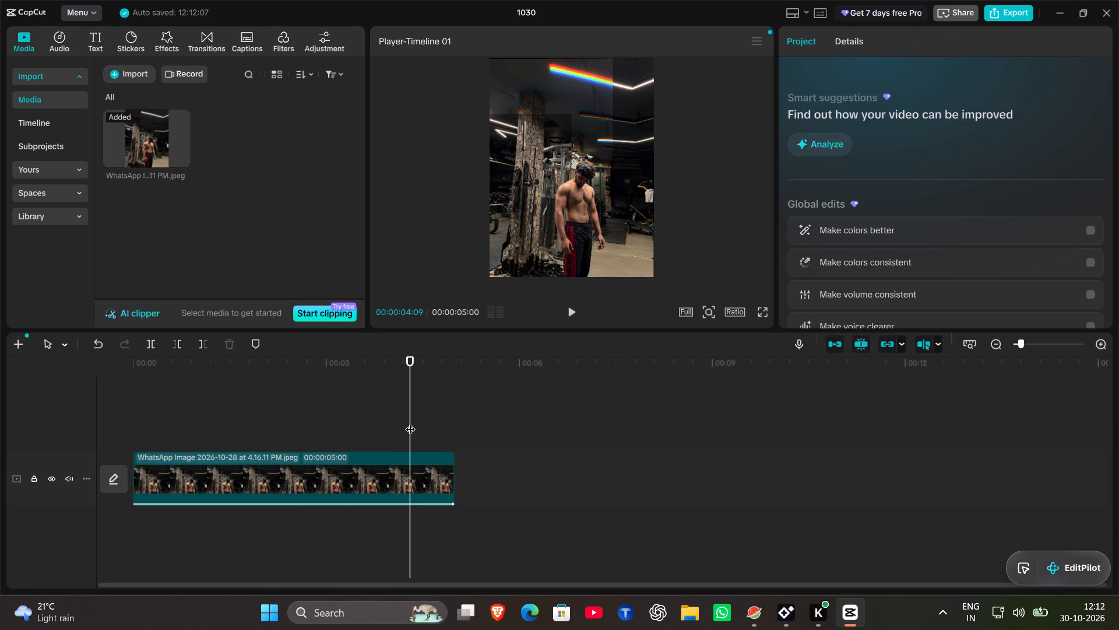
left_click(150, 346)
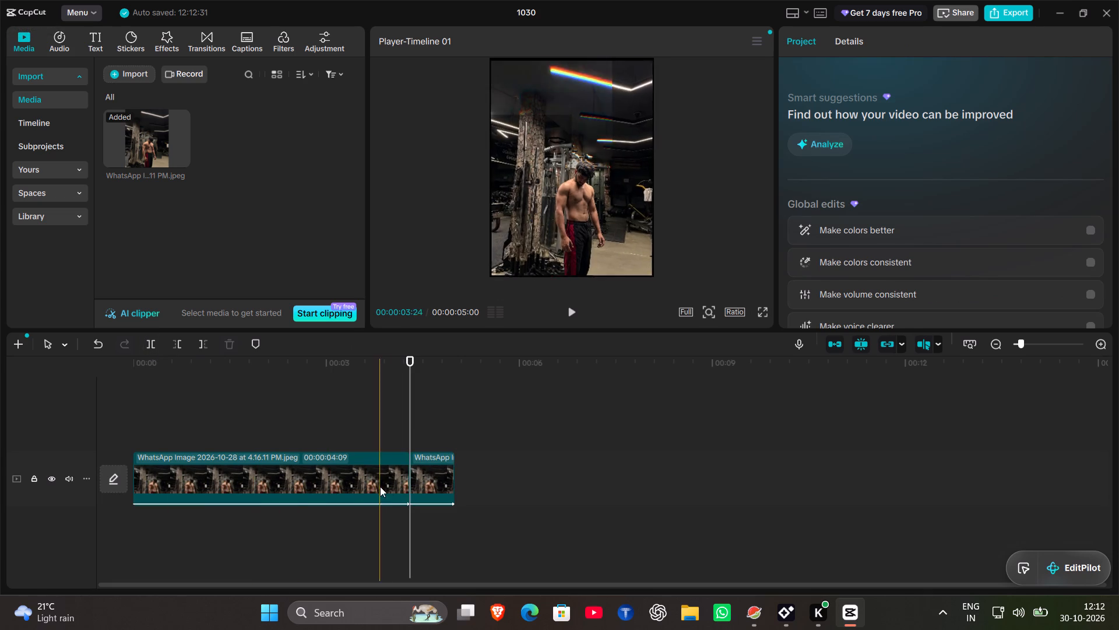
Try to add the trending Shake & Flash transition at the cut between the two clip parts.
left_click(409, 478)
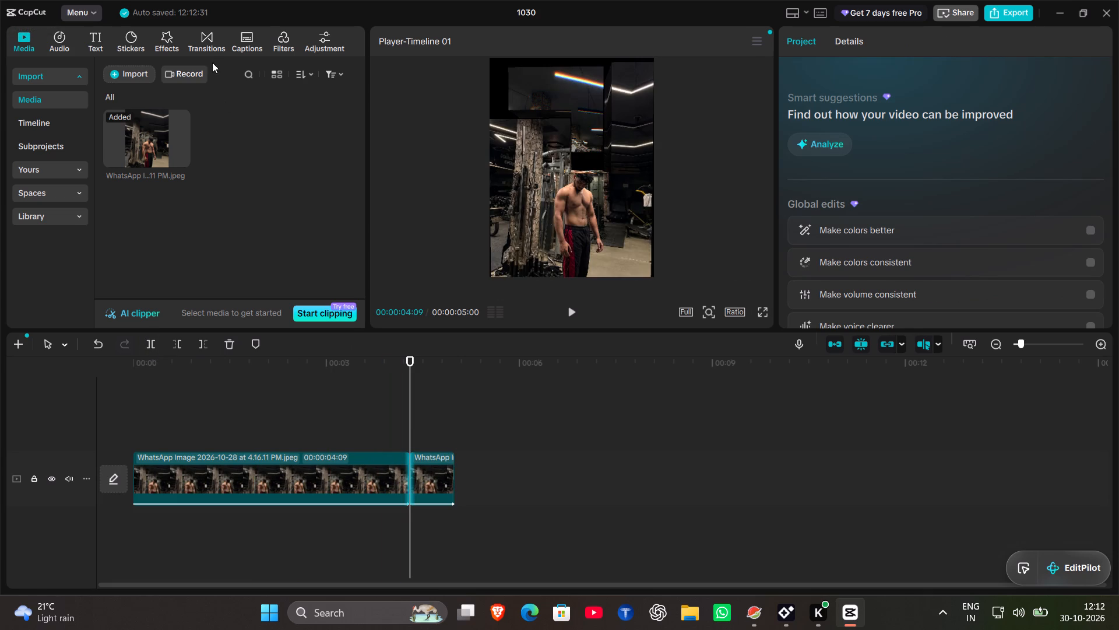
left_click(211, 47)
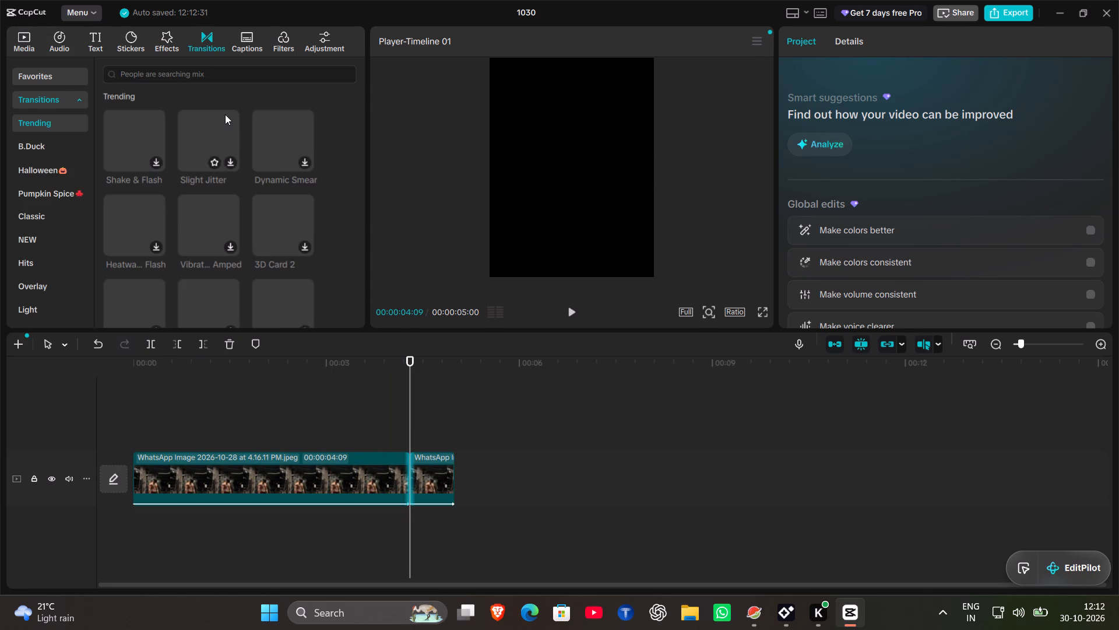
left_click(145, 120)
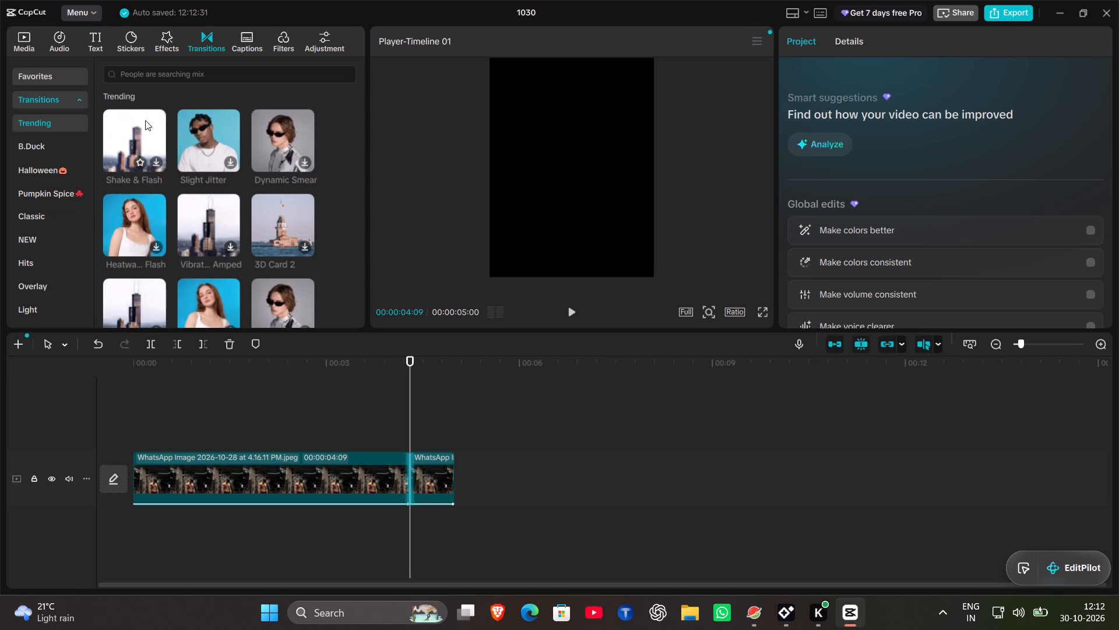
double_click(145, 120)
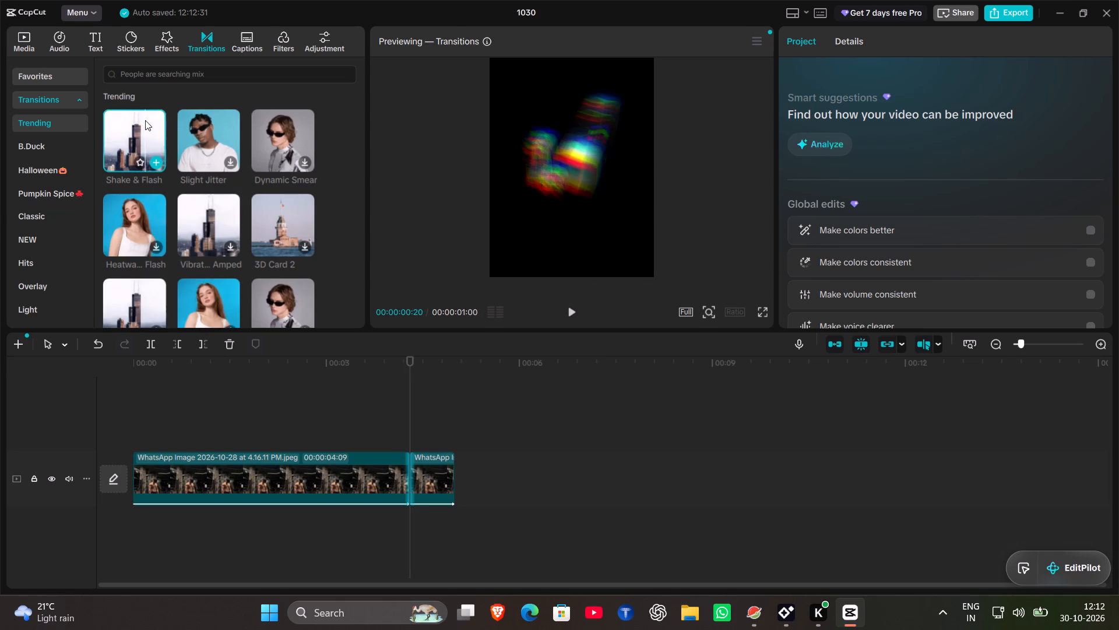
Play the split clip from about 00:00:02:13 to check the effect across the cut.
left_click(289, 381)
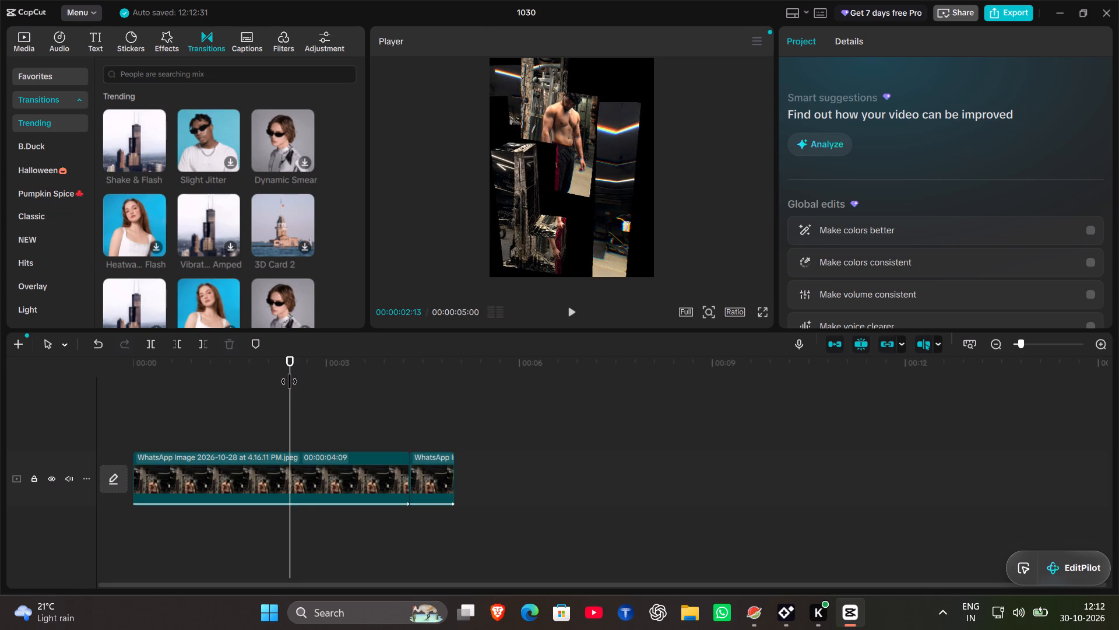
left_click(568, 316)
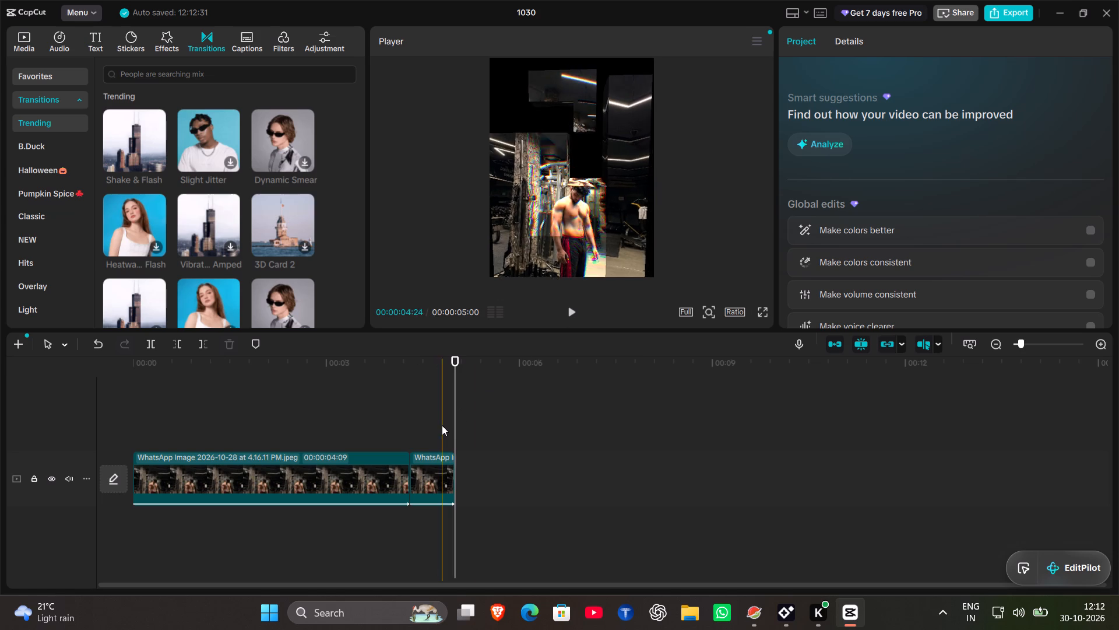
Remove the Tetris Photo In animation from the short second clip part by setting it to None.
left_click(434, 468)
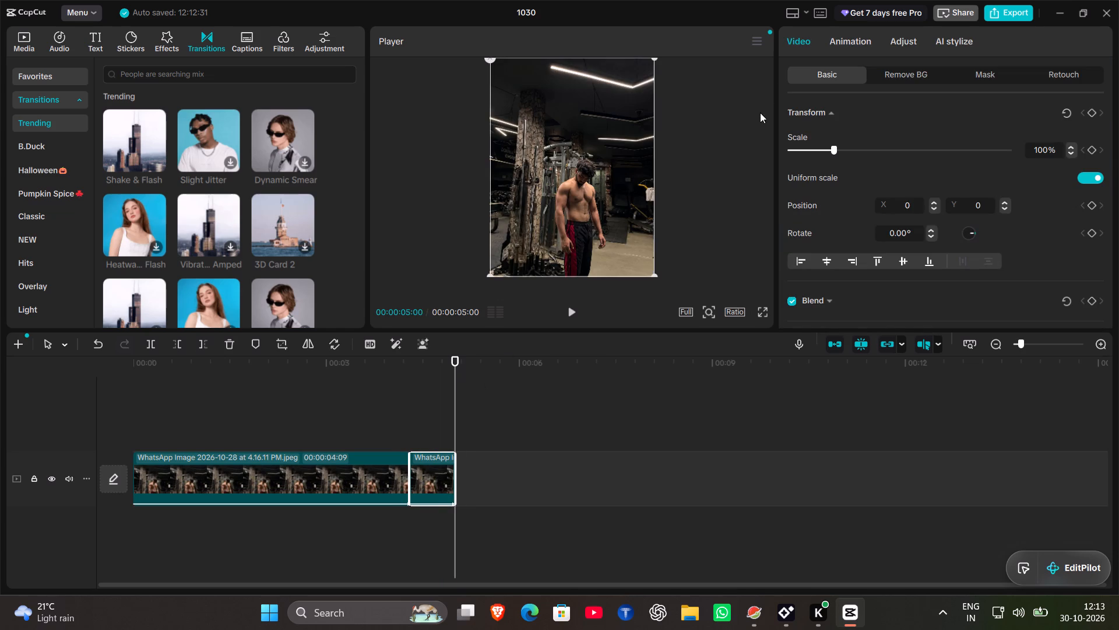
left_click(842, 39)
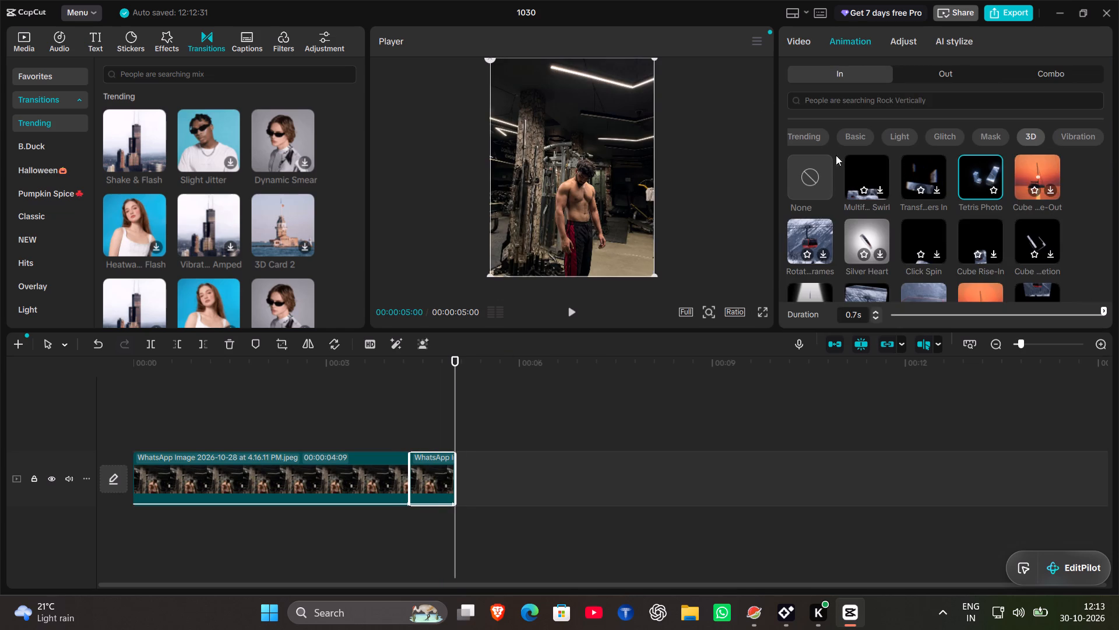
left_click(824, 157)
left_click(815, 167)
left_click(801, 183)
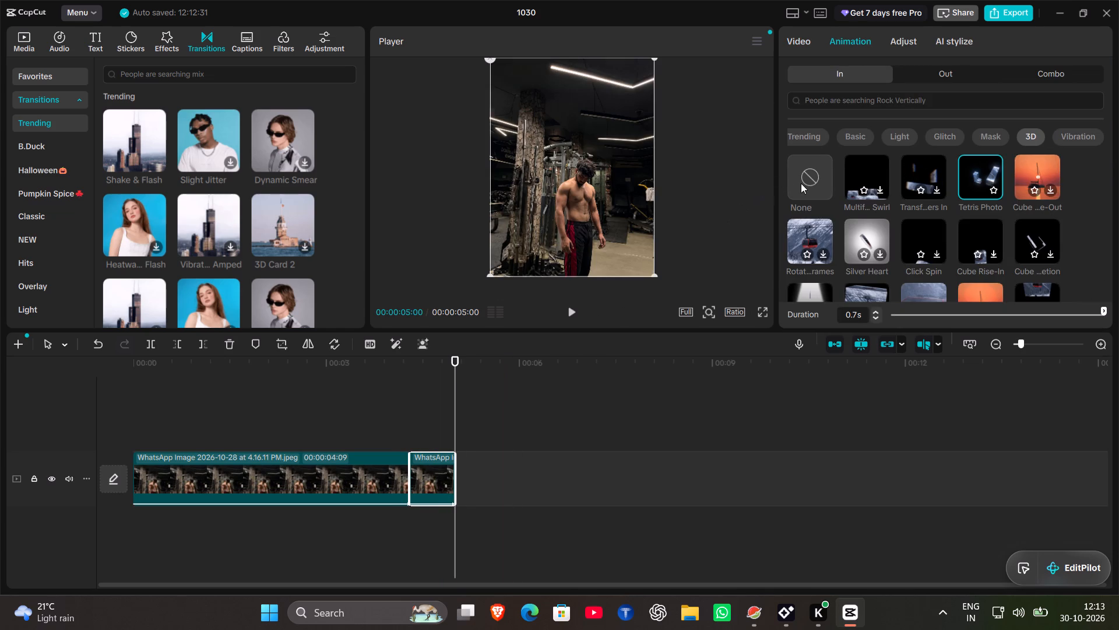
triple_click(801, 183)
left_click(801, 183)
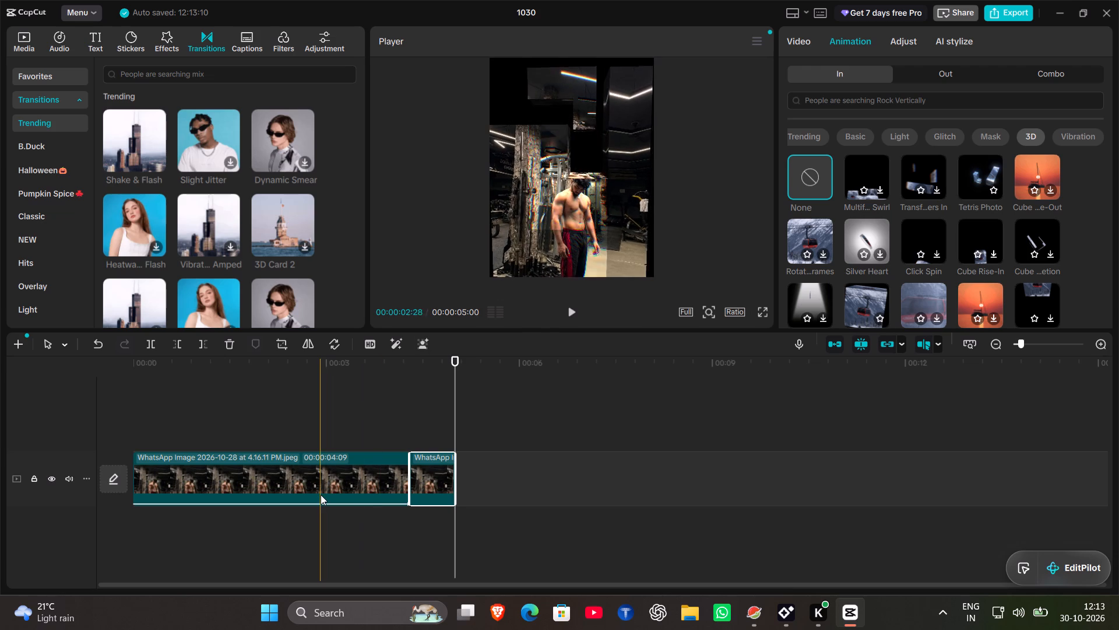
left_click(319, 496)
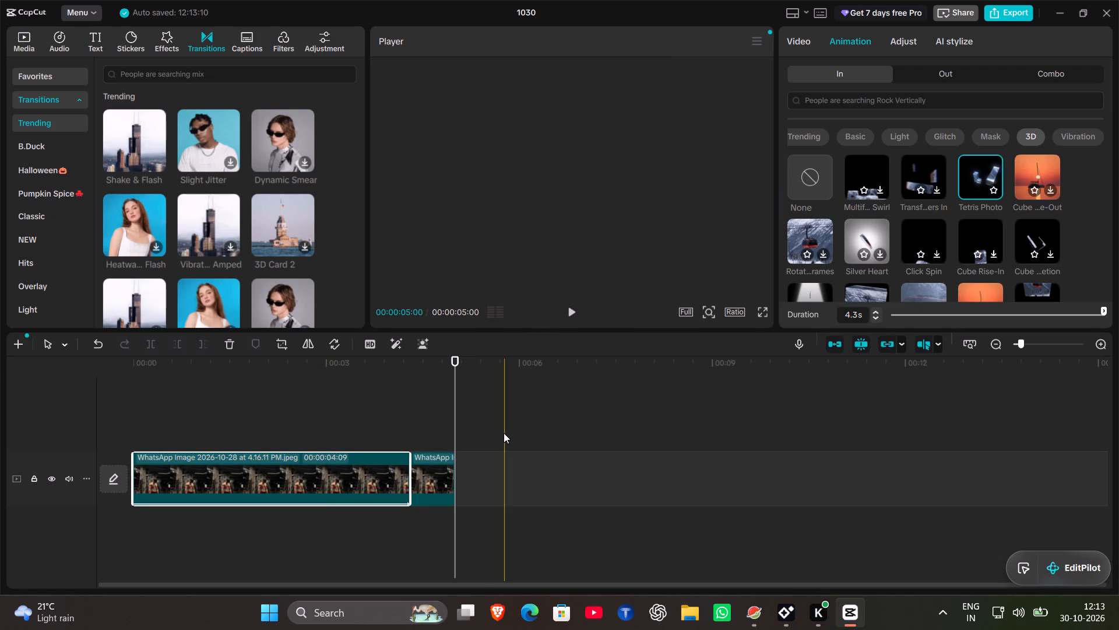
left_click(504, 433)
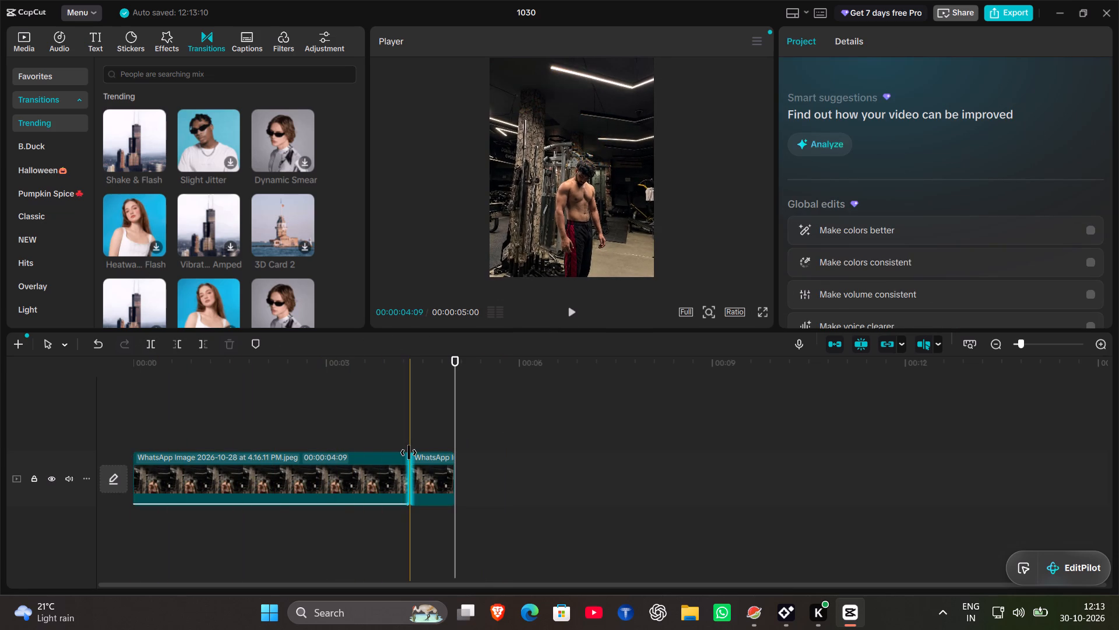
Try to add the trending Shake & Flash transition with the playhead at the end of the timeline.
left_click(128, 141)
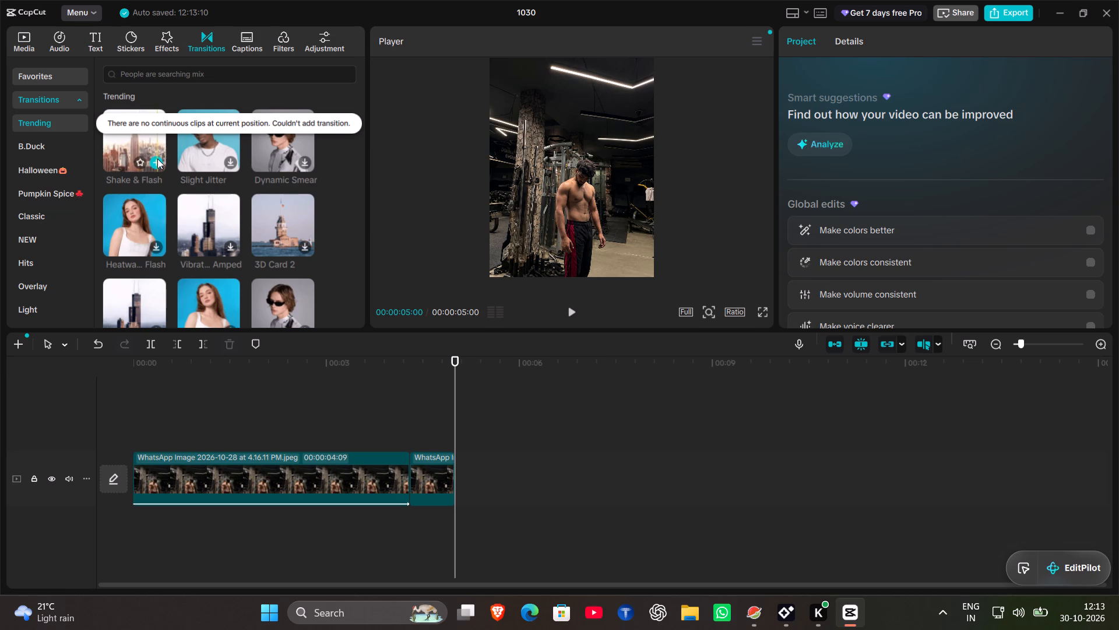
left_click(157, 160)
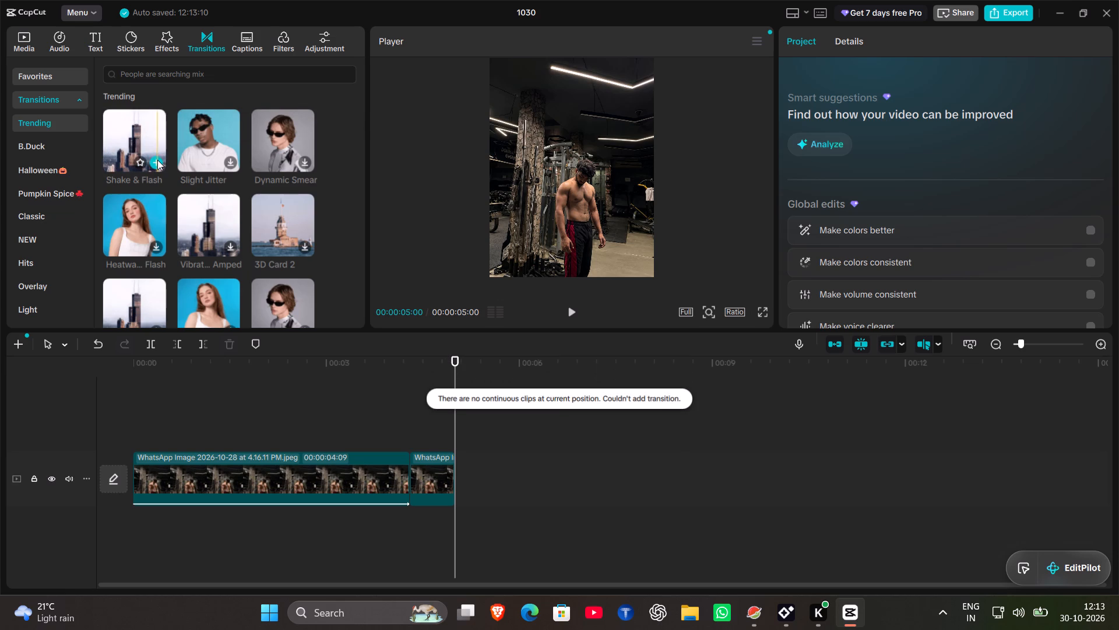
Play the timeline from about 00:00:00:15 to check both clip parts.
left_click(165, 377)
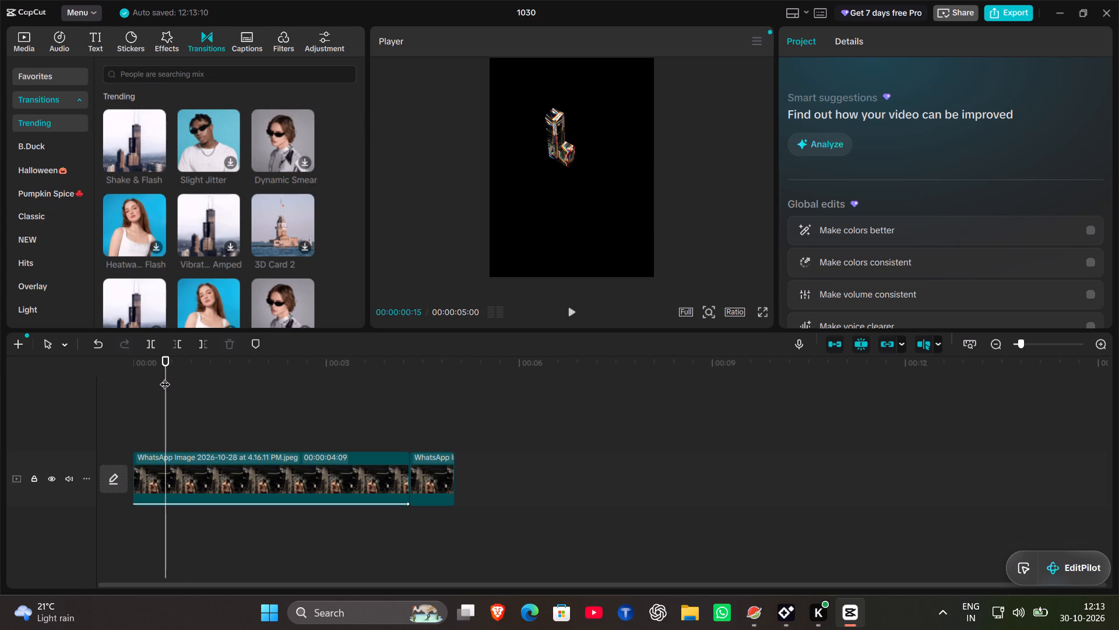
key("space")
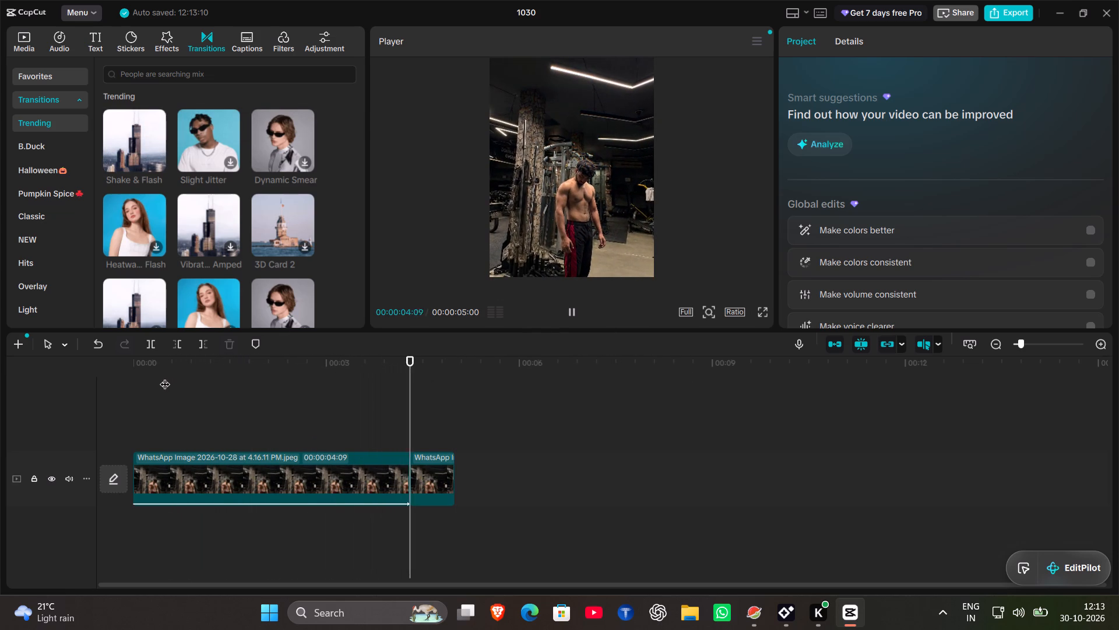
Add the Shake & Flash transition at the 00:00:04:09 cut, accepting duplicate frames for the transition.
left_click(410, 443)
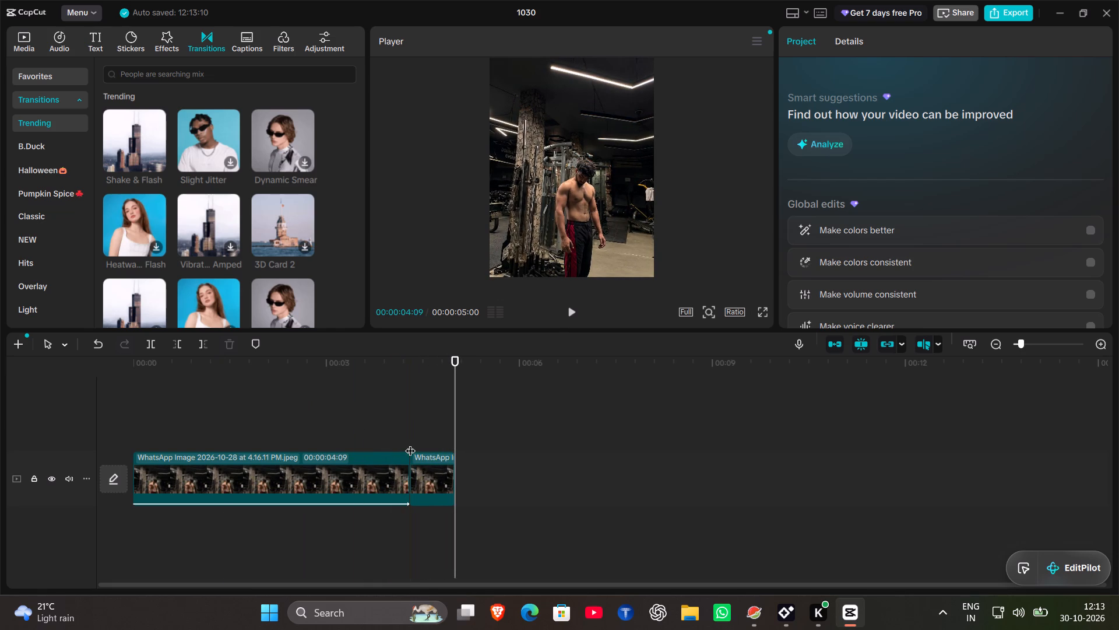
left_click(157, 162)
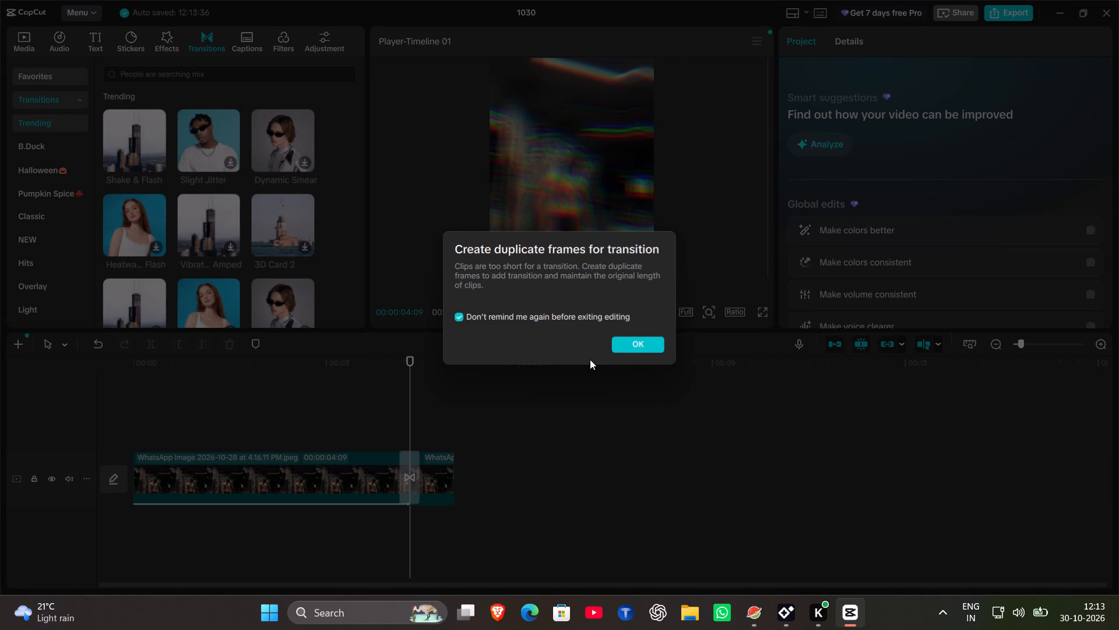
left_click(621, 342)
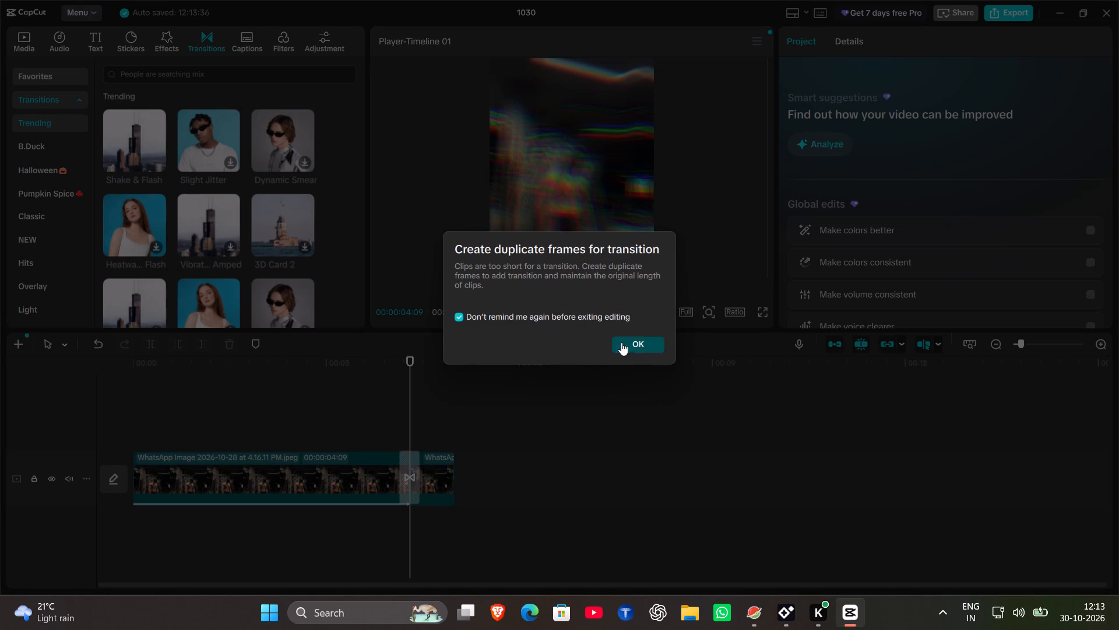
Play the timeline from 00:00:03:13 to check the Shake & Flash transition.
left_click(354, 398)
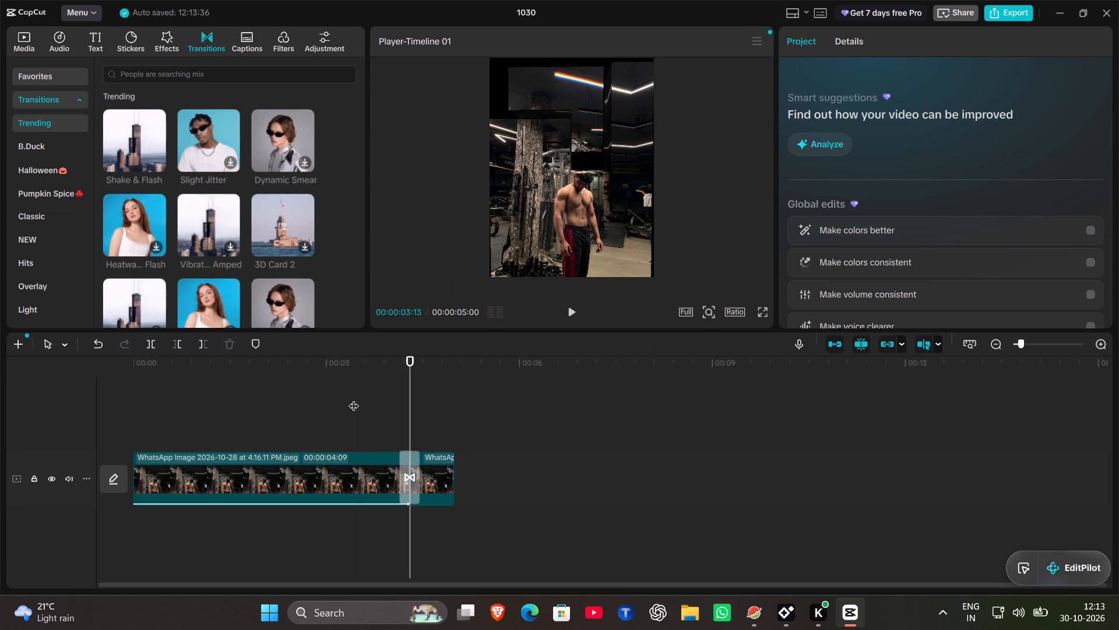
left_click(573, 312)
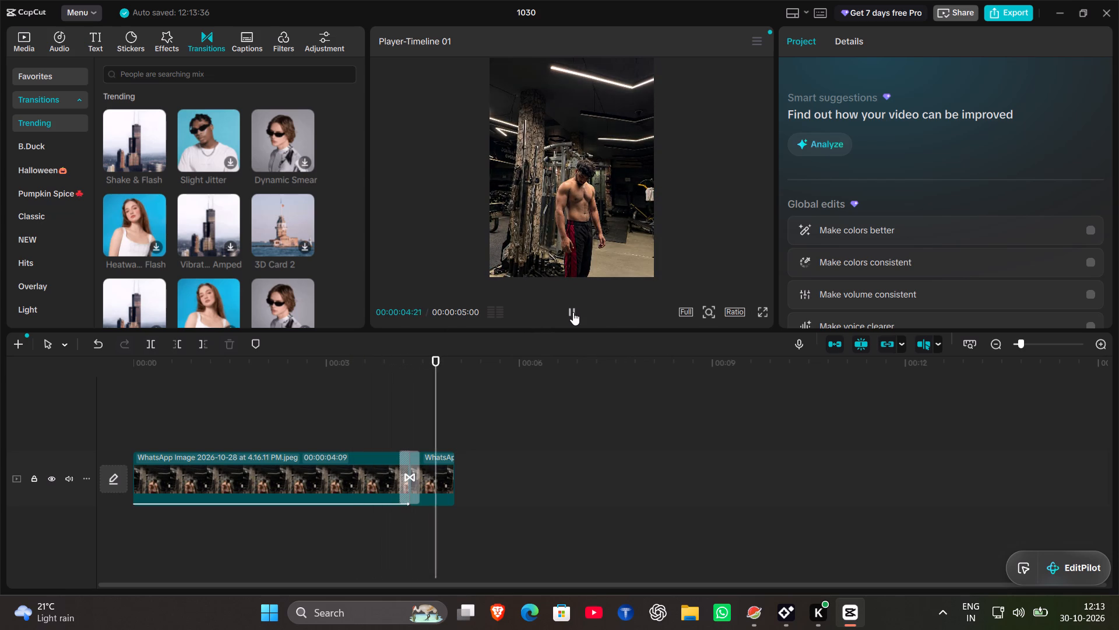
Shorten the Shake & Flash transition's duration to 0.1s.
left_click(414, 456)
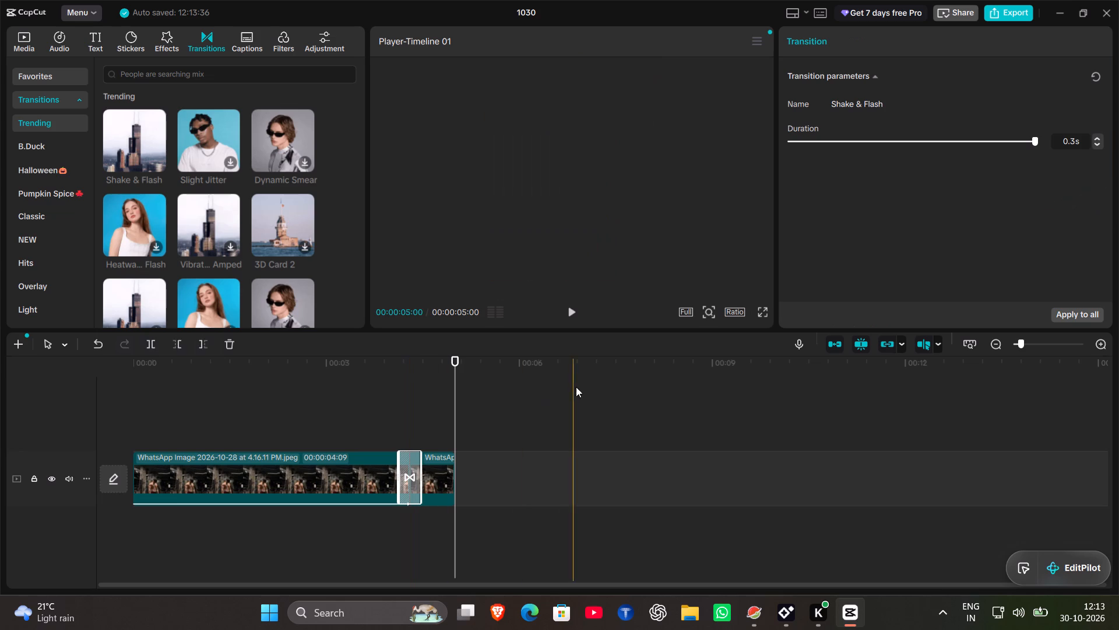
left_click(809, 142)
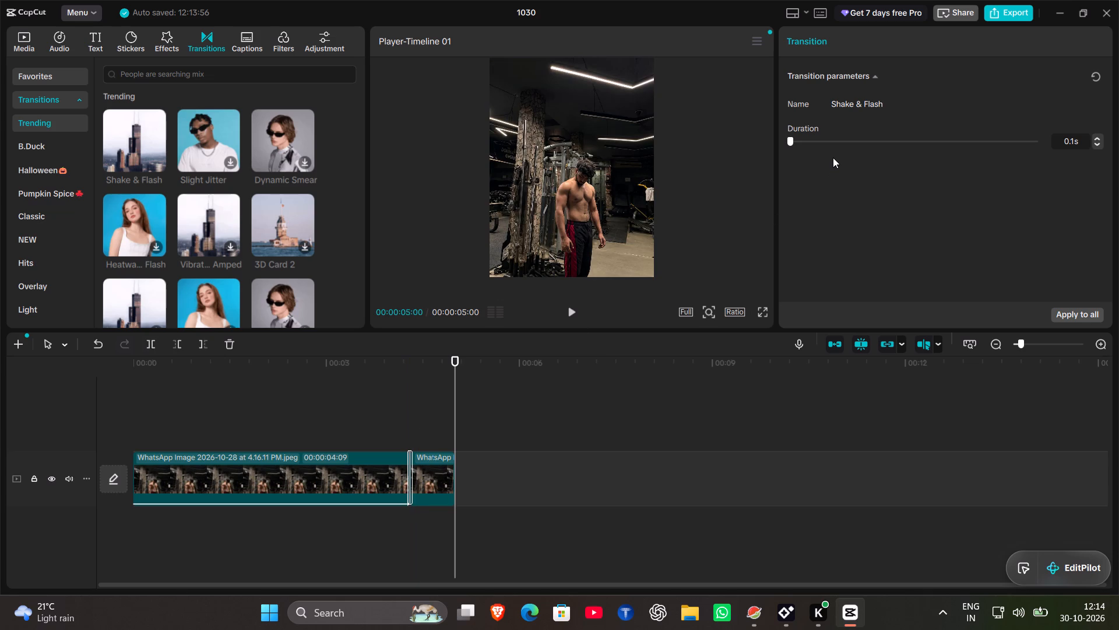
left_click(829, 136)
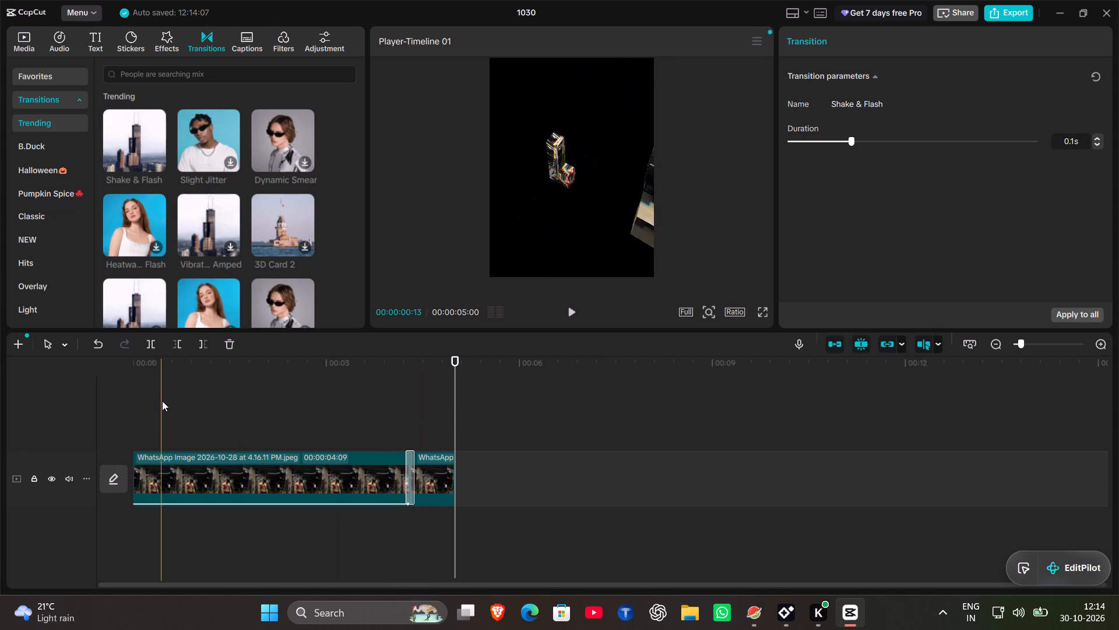
Play the timeline from the start to check the animation and the shortened transition.
left_click(137, 402)
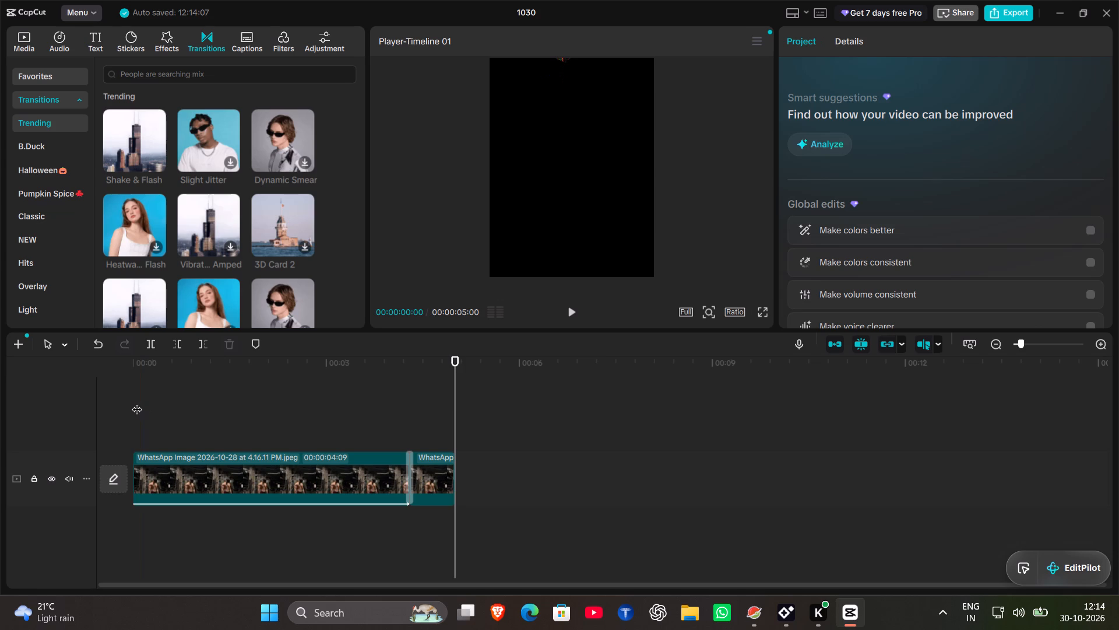
key("space")
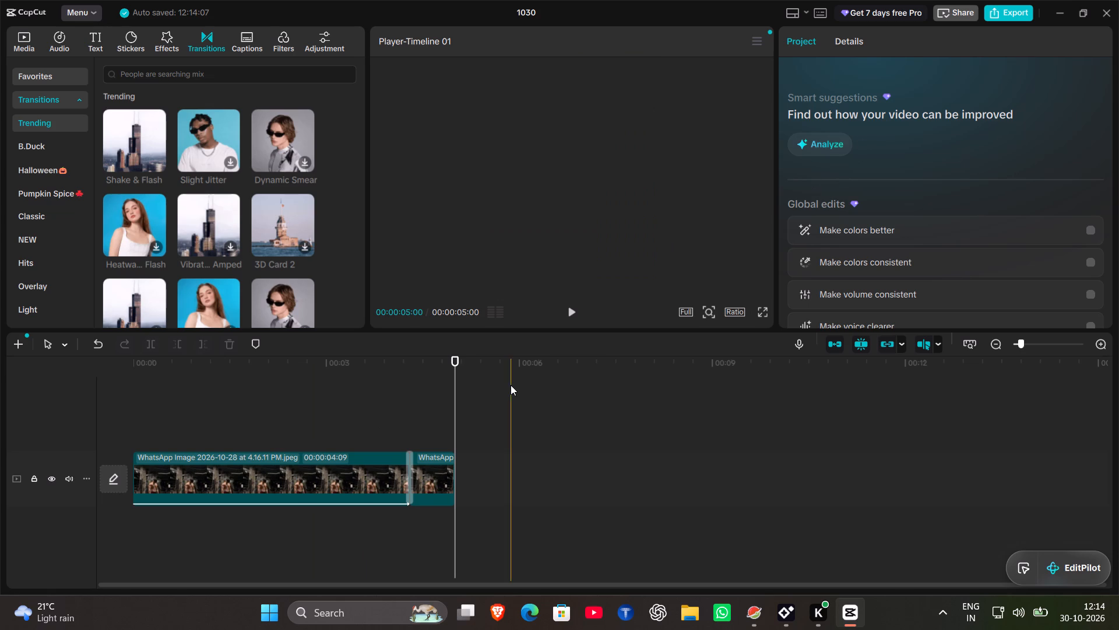
Set the Shake & Flash transition's duration to 0.3s.
left_click(405, 462)
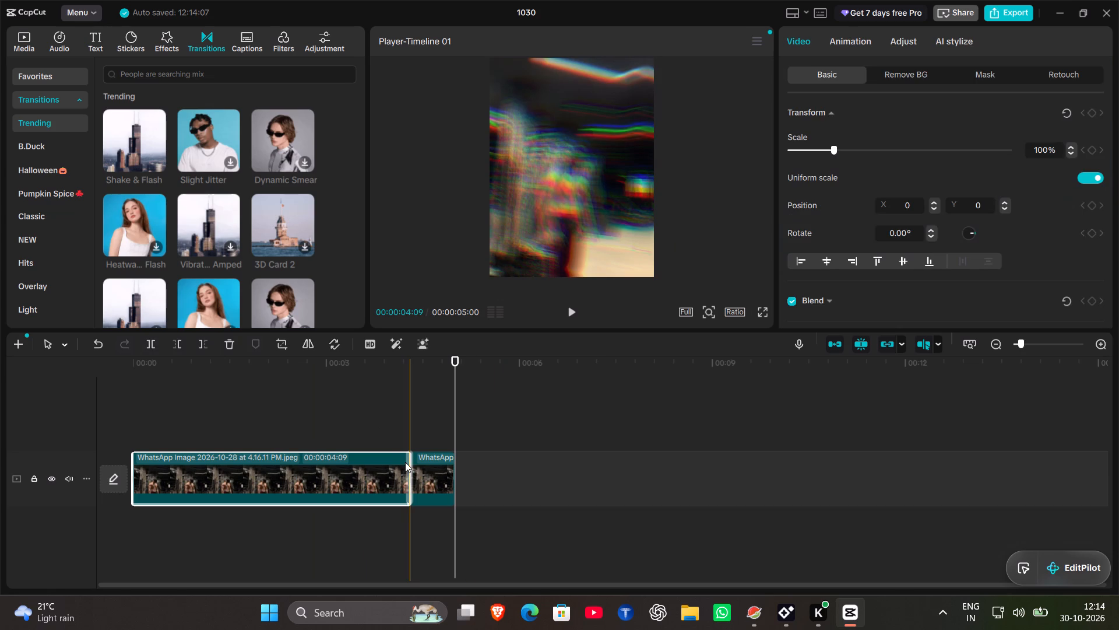
left_click(410, 460)
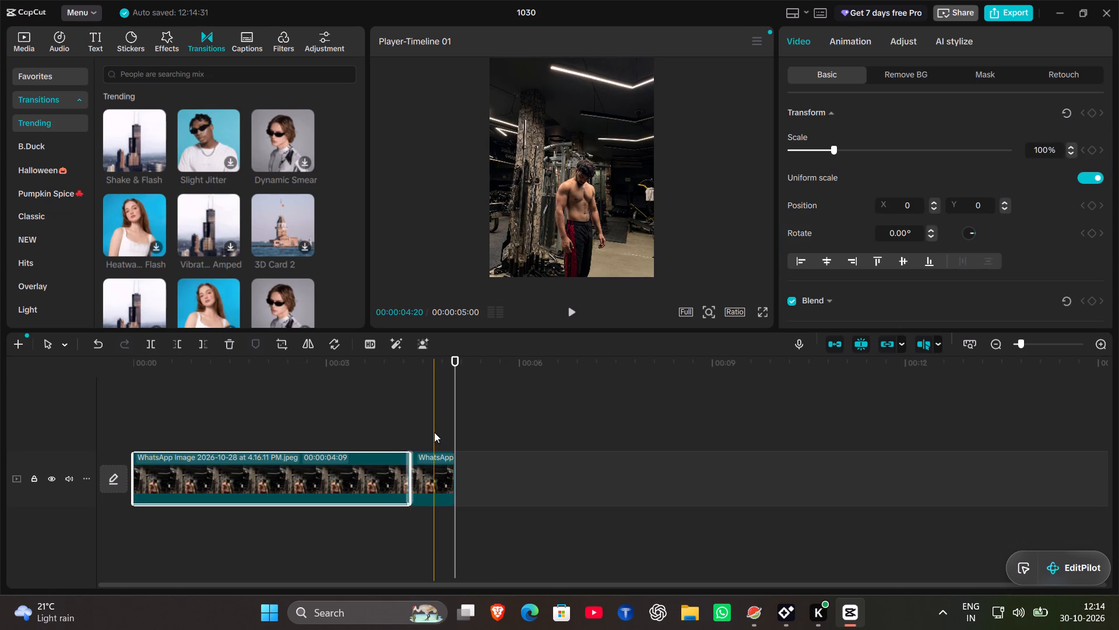
left_click(434, 432)
left_click(410, 454)
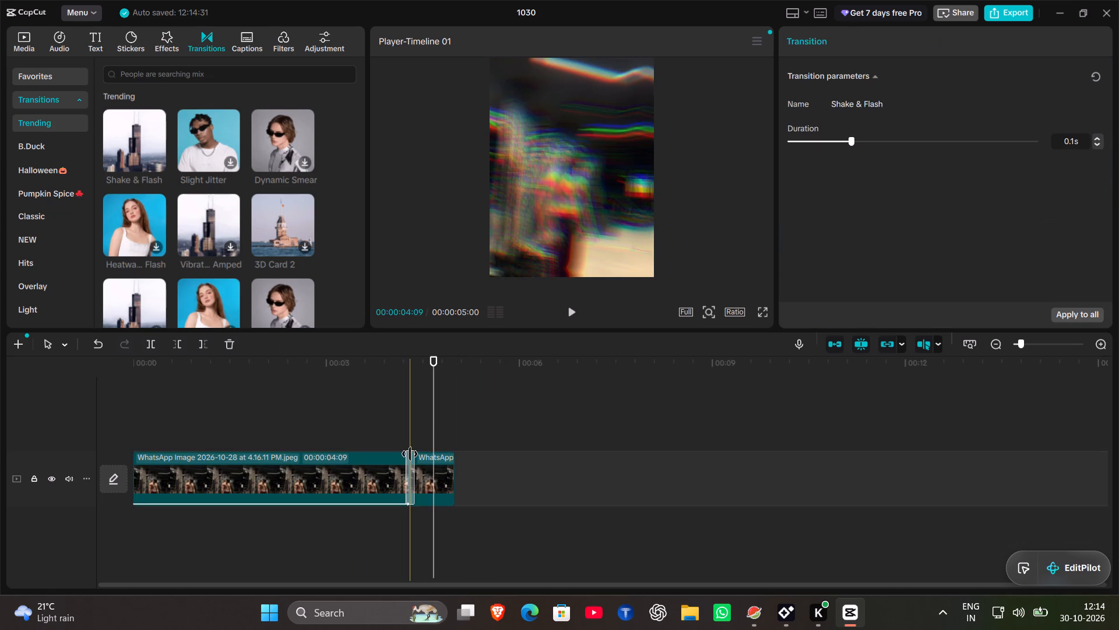
left_click(1023, 140)
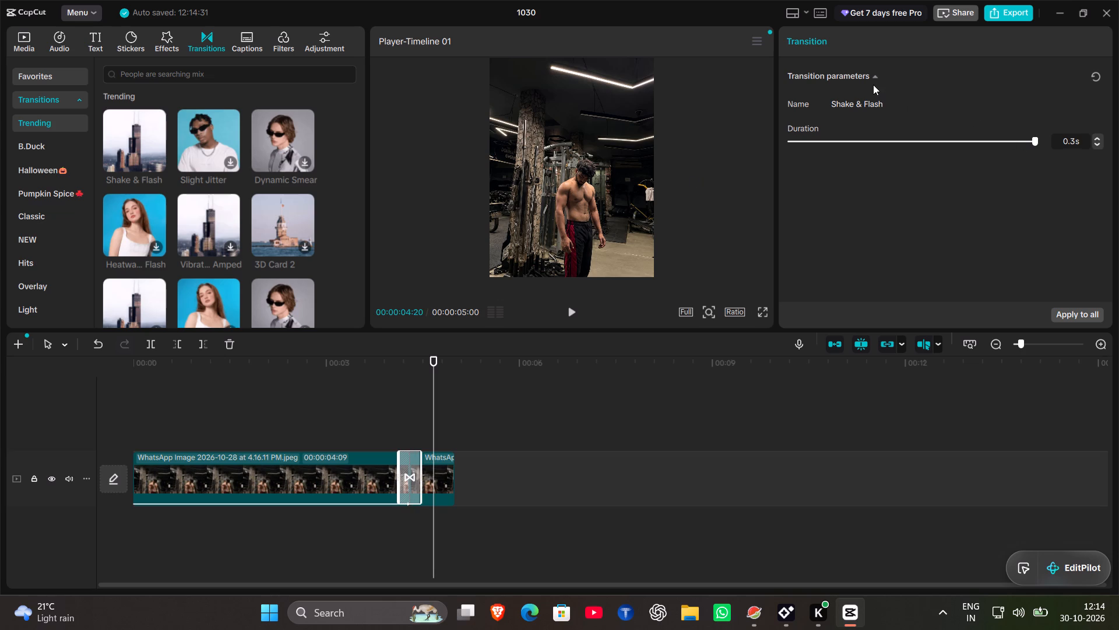
left_click_drag(873, 85, 874, 78)
left_click(874, 78)
left_click(874, 78)
Play the timeline from about 00:00:03:05 to check the transition at its new duration.
left_click(357, 430)
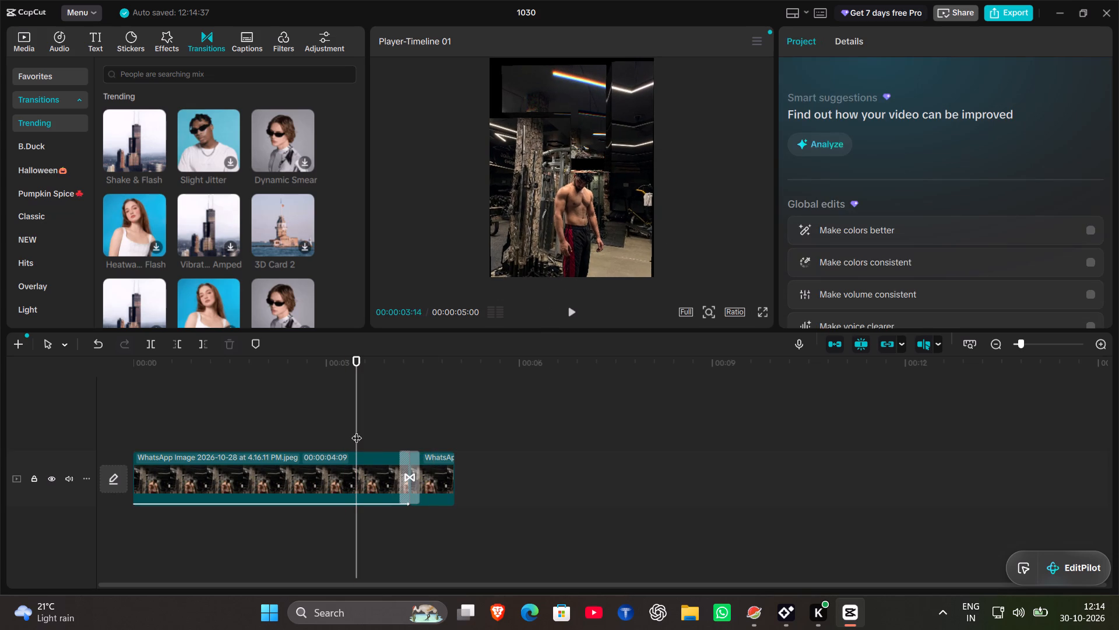
left_click(336, 423)
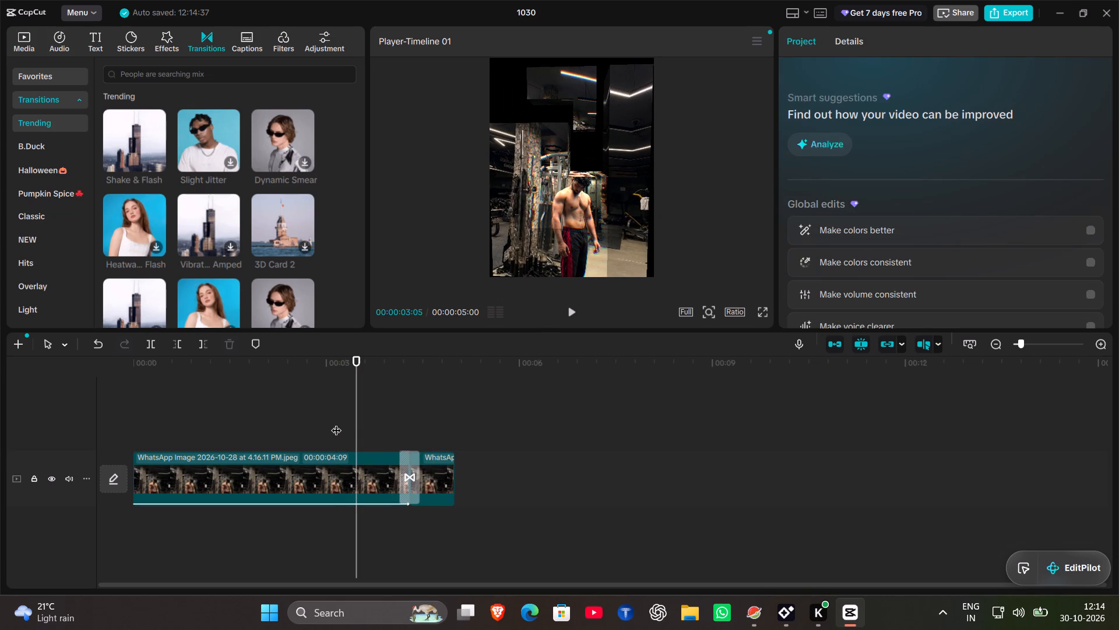
key("space")
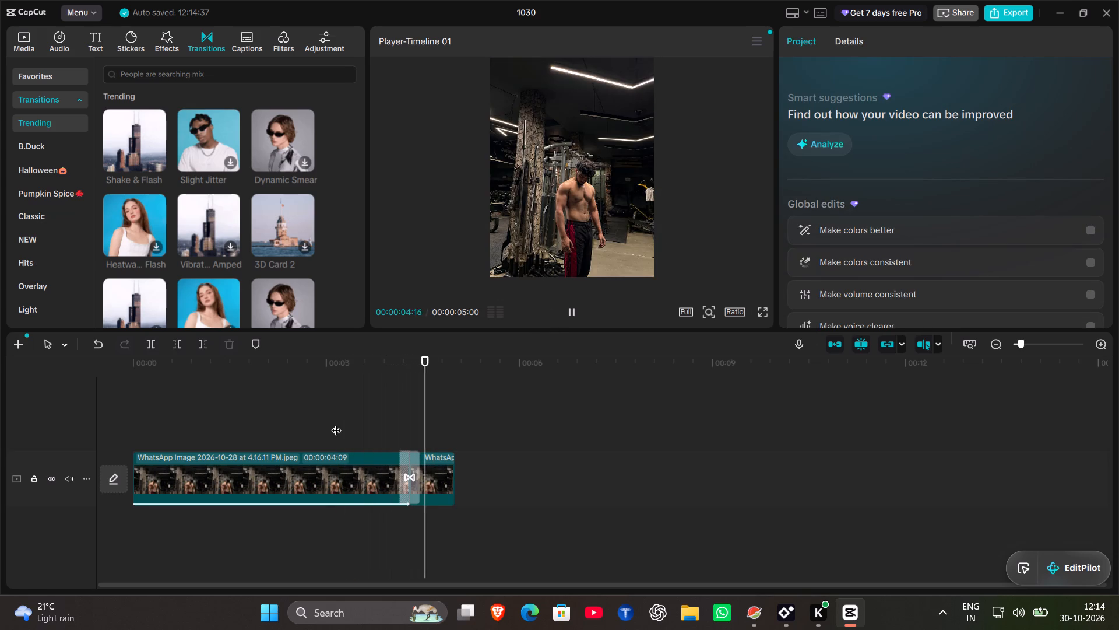
key("space")
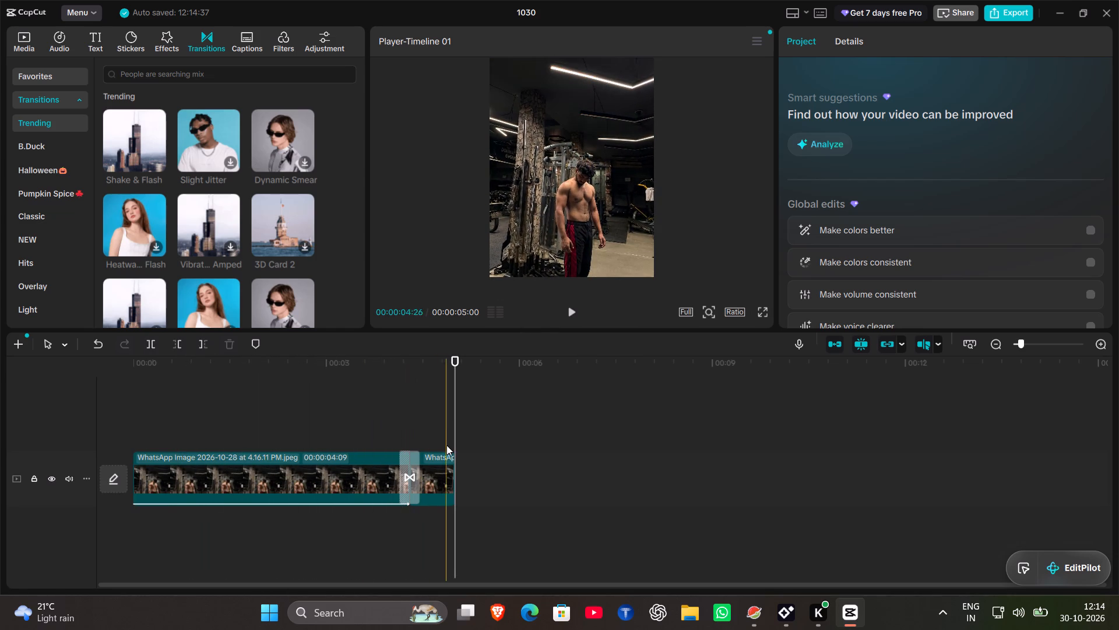
Split the first gym photo clip part at 00:00:03:22.
left_click(375, 415)
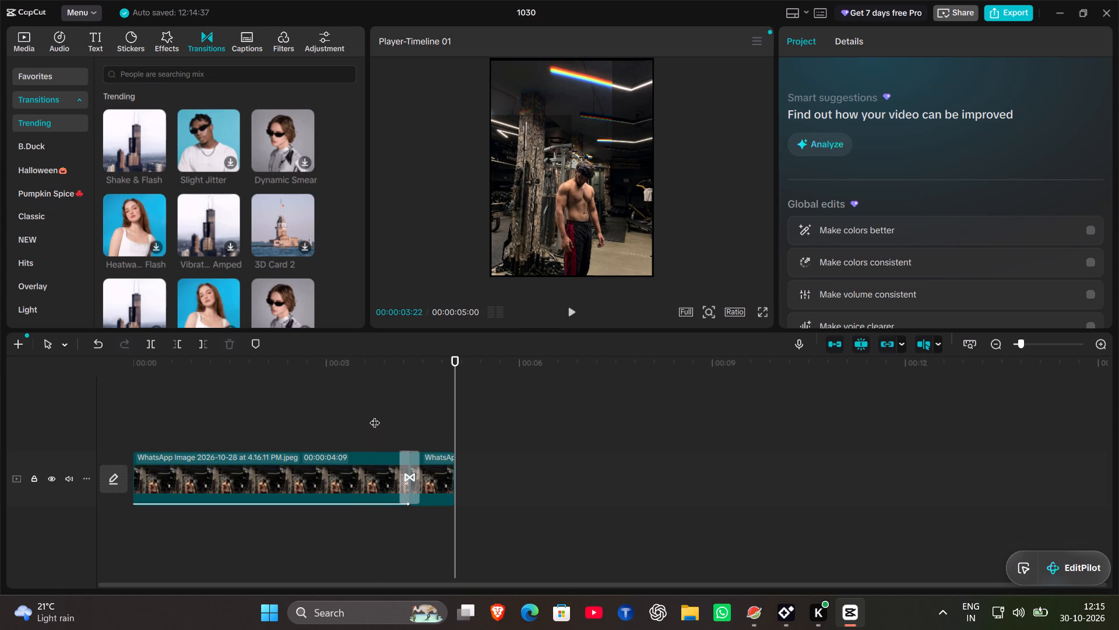
left_click(152, 348)
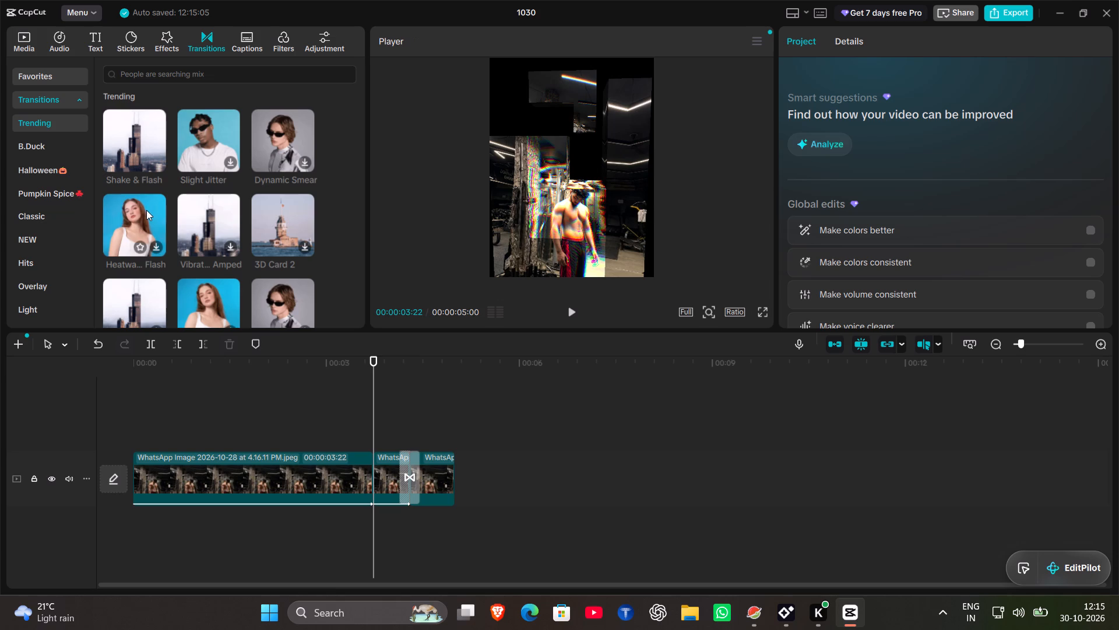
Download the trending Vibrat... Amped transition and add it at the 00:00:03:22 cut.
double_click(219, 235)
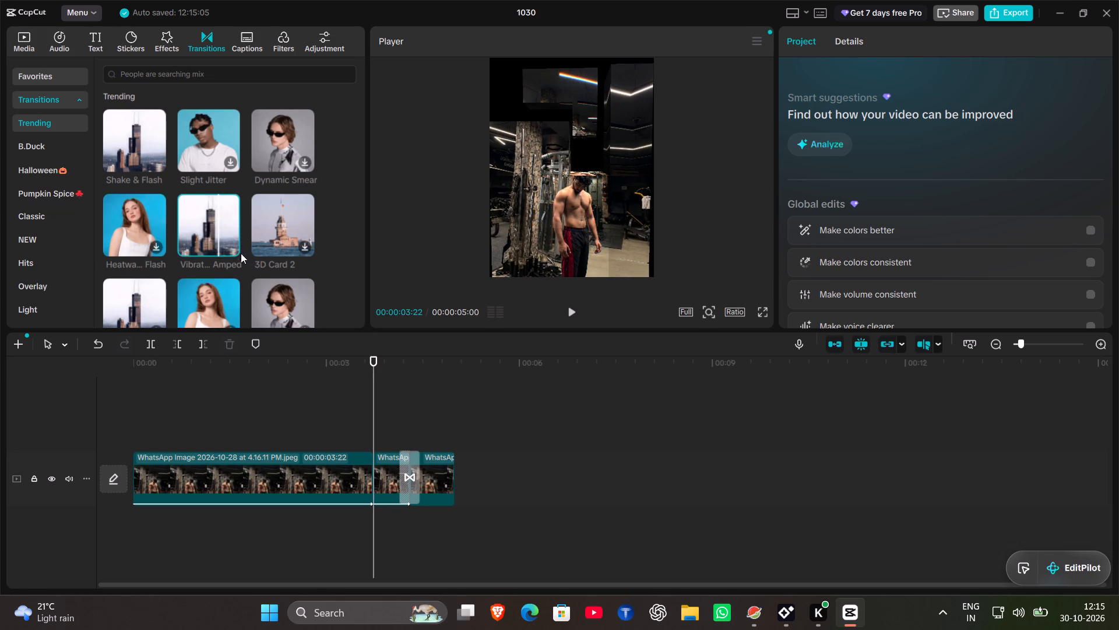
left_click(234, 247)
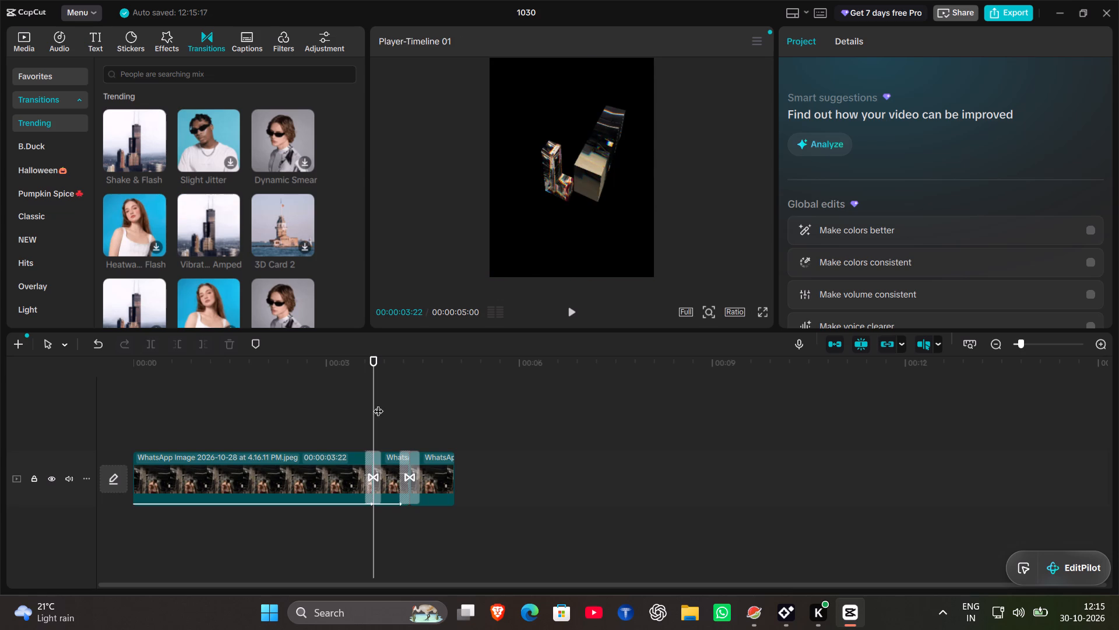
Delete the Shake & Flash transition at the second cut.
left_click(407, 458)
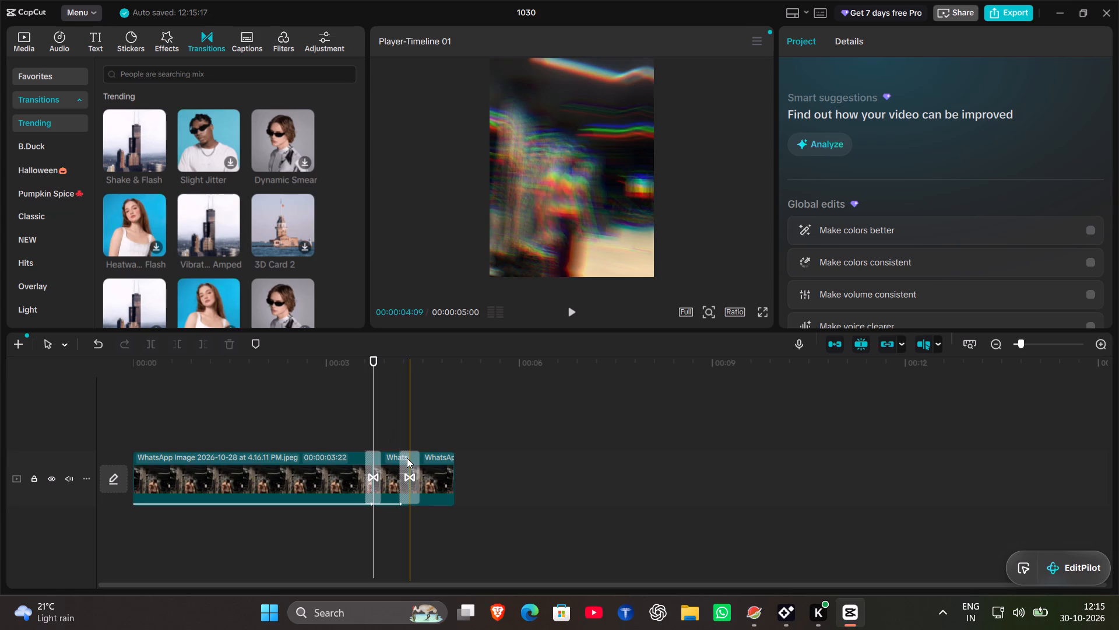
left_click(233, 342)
Play the timeline from about 00:00:00:21 to check the transition at the first cut.
left_click(178, 408)
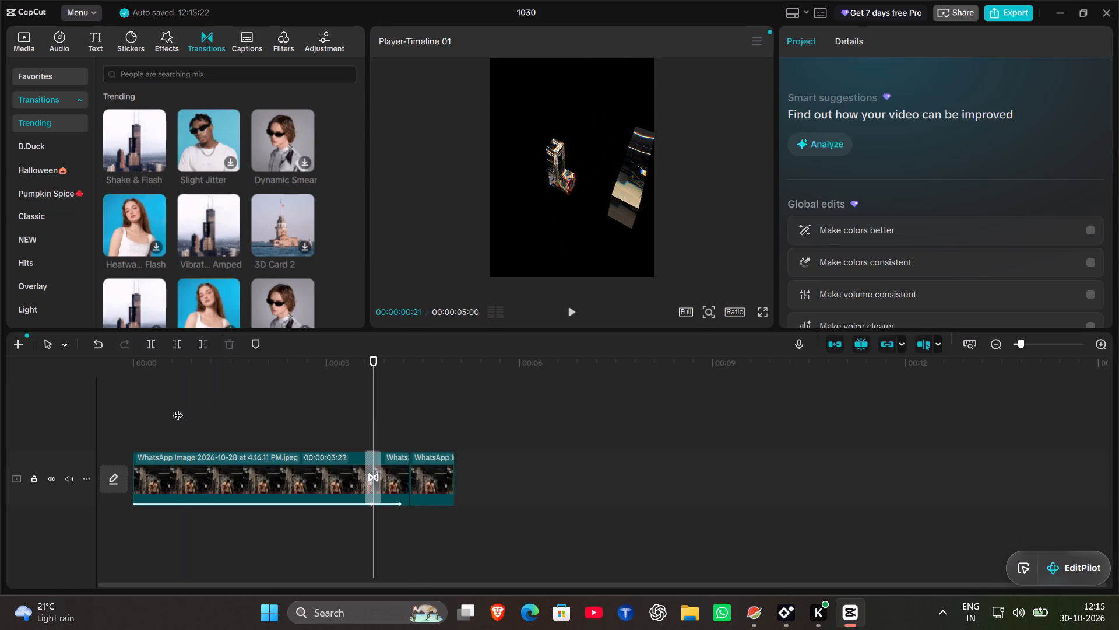
key("space")
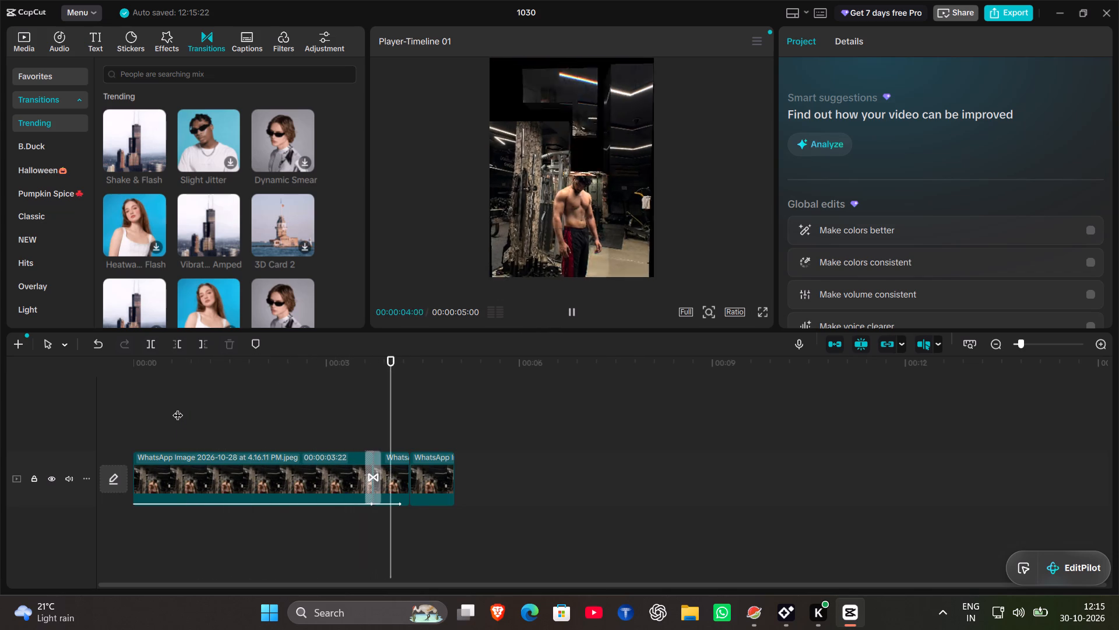
key("space")
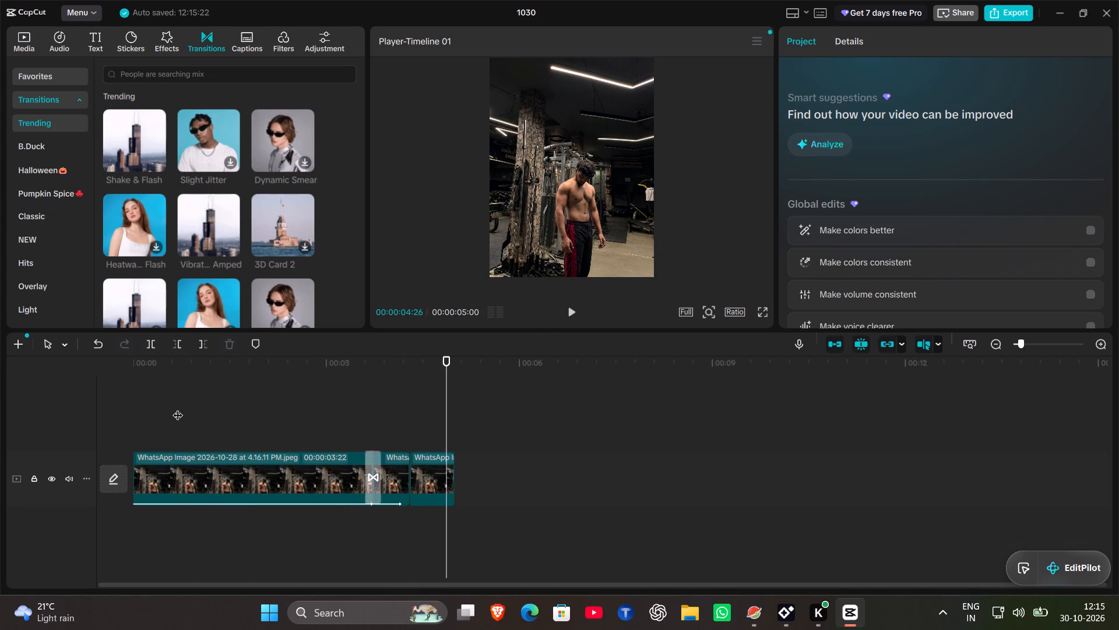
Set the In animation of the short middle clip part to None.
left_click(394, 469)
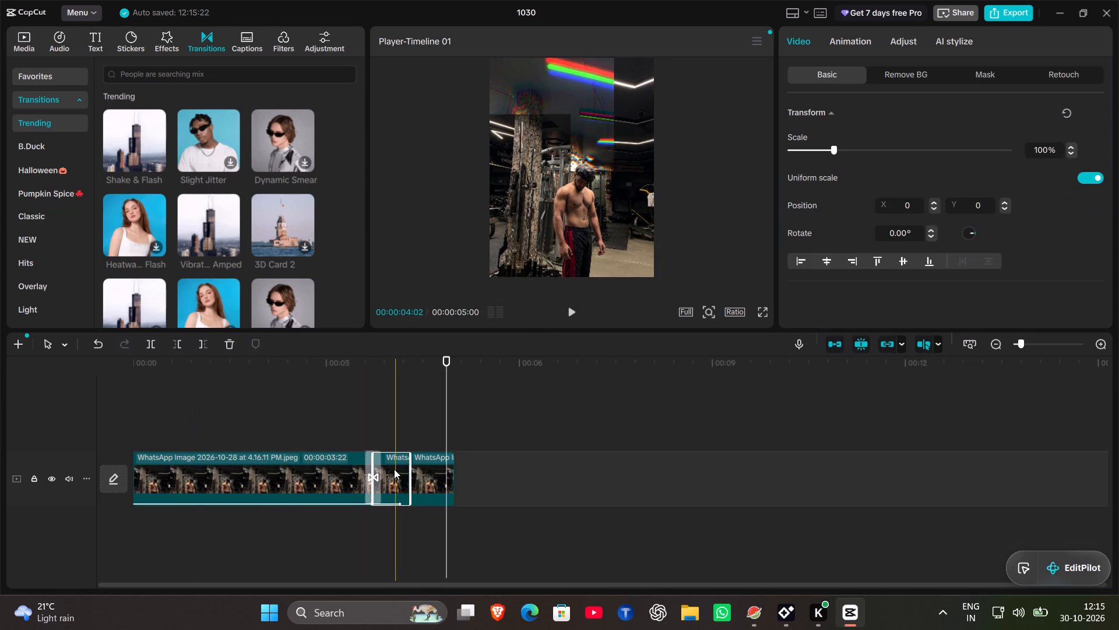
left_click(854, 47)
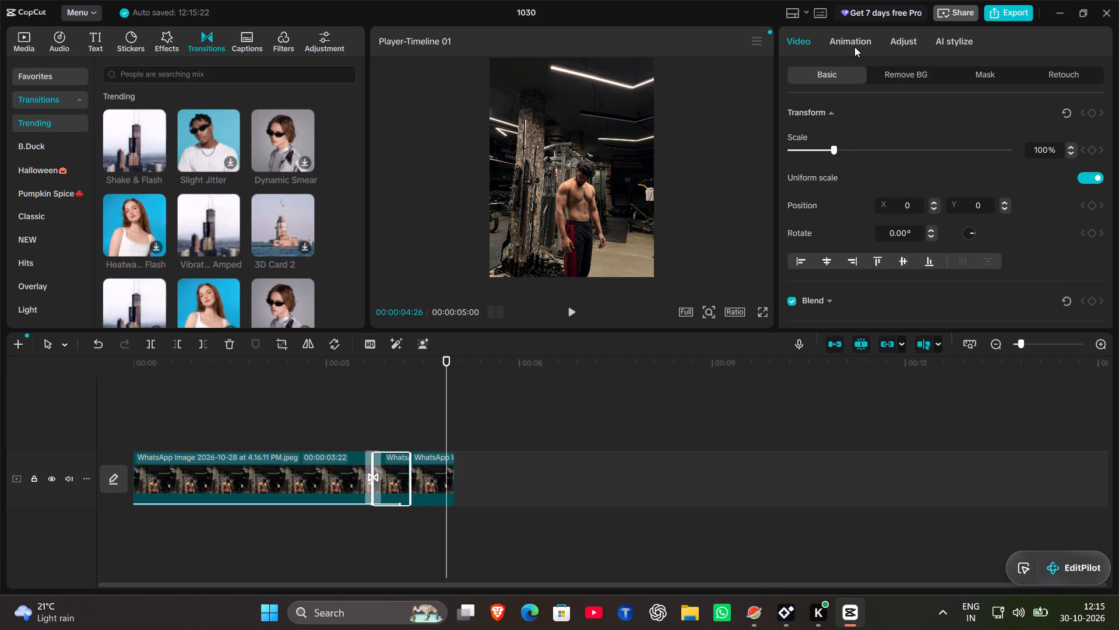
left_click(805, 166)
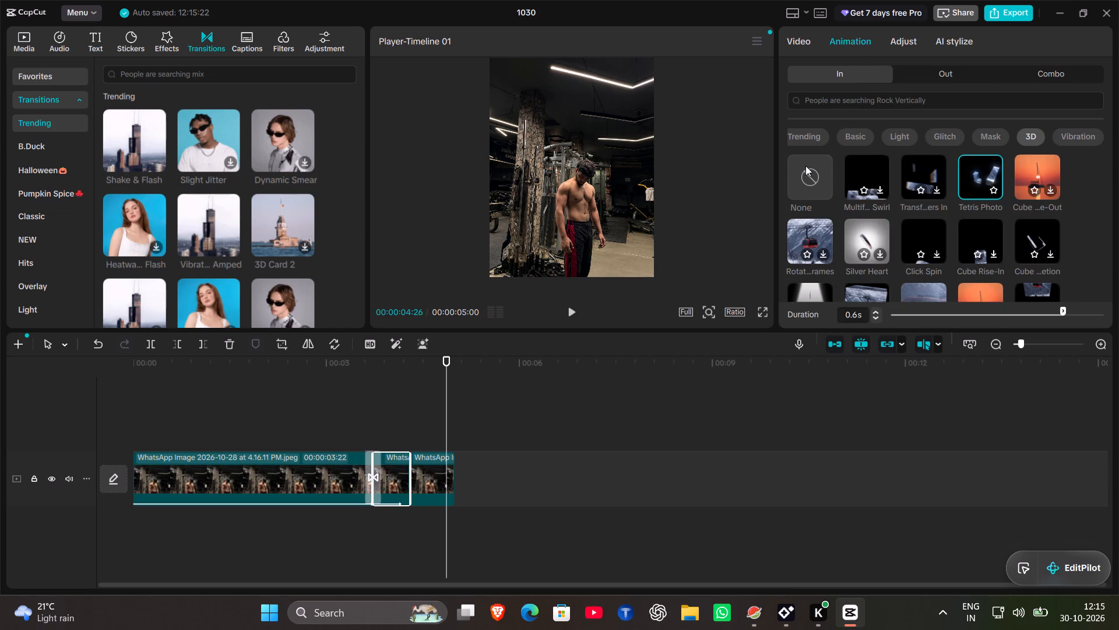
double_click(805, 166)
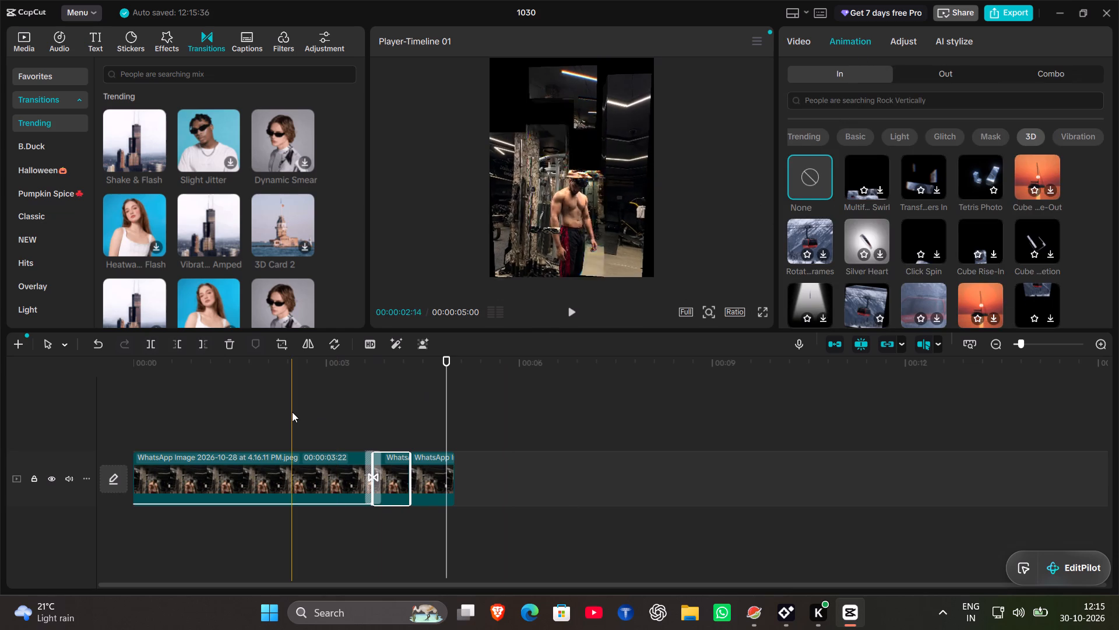
Play the timeline from about 00:00:02:14 to check the middle clip part without its animation.
left_click(292, 412)
key("space")
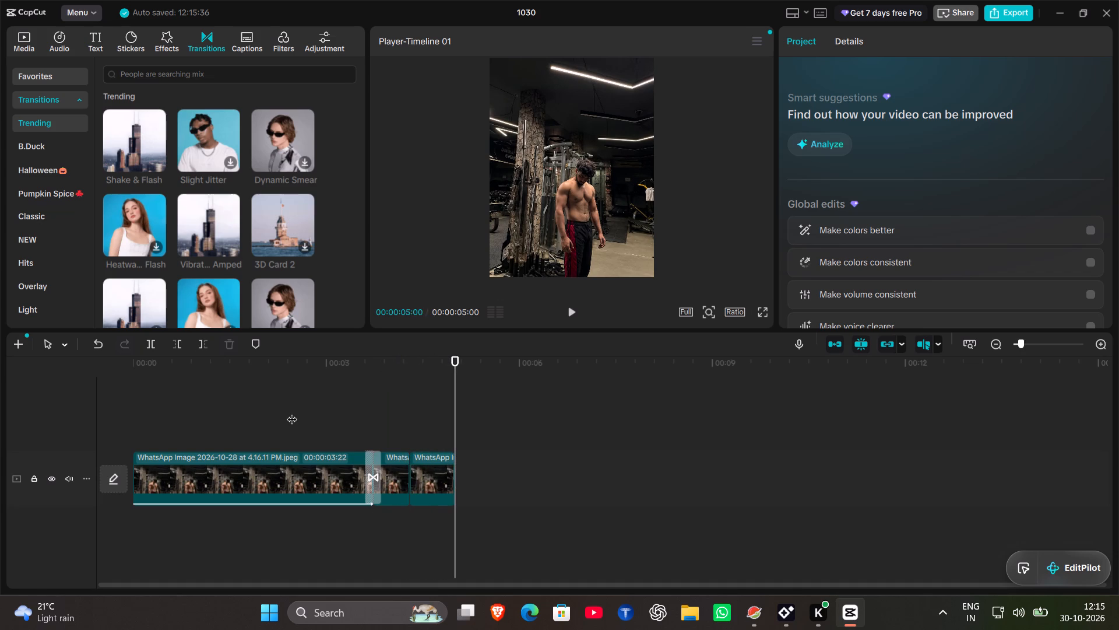
left_click(152, 419)
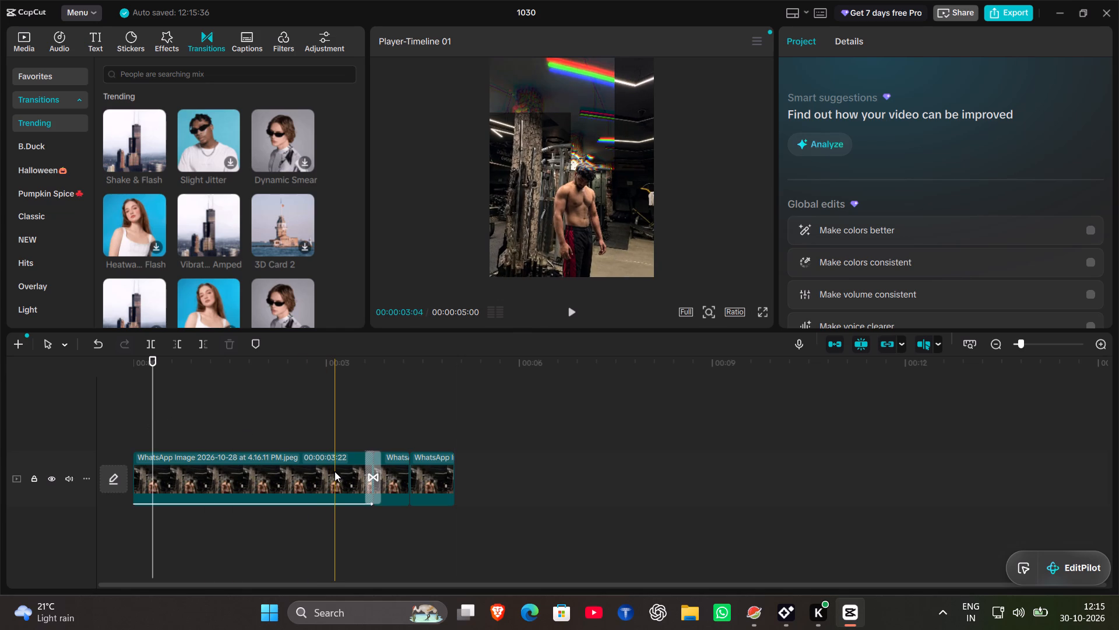
Undo all the split, transition and animation edits back to the single uncut gym photo clip without any animation.
triple_click(105, 335)
triple_click(105, 335)
triple_click(105, 335)
triple_click(105, 335)
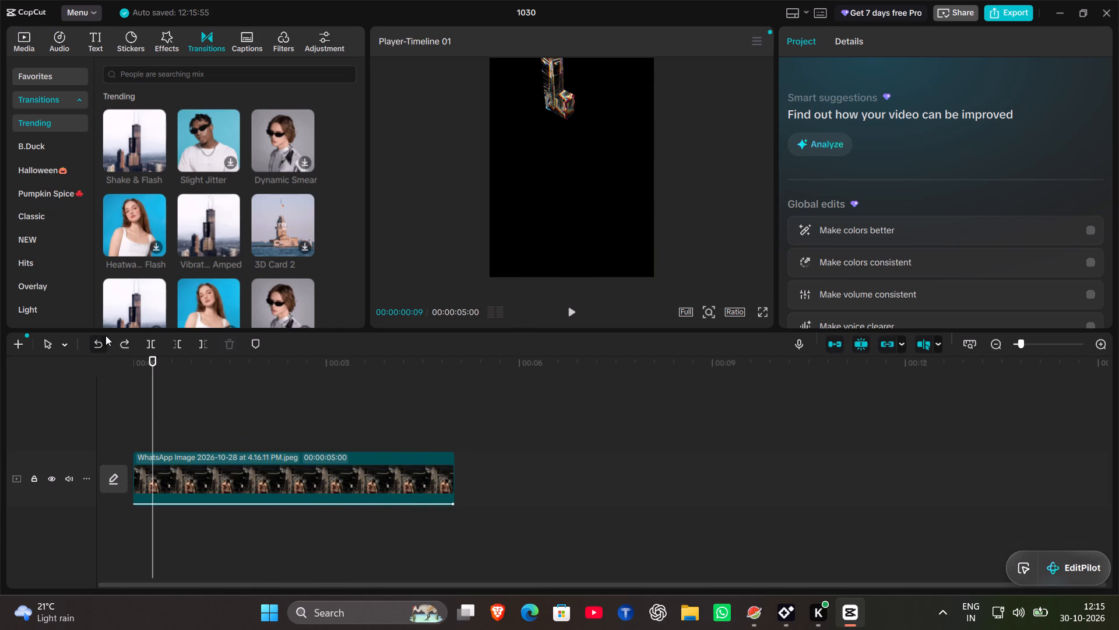
triple_click(105, 335)
triple_click(105, 335)
triple_click(105, 335)
triple_click(105, 335)
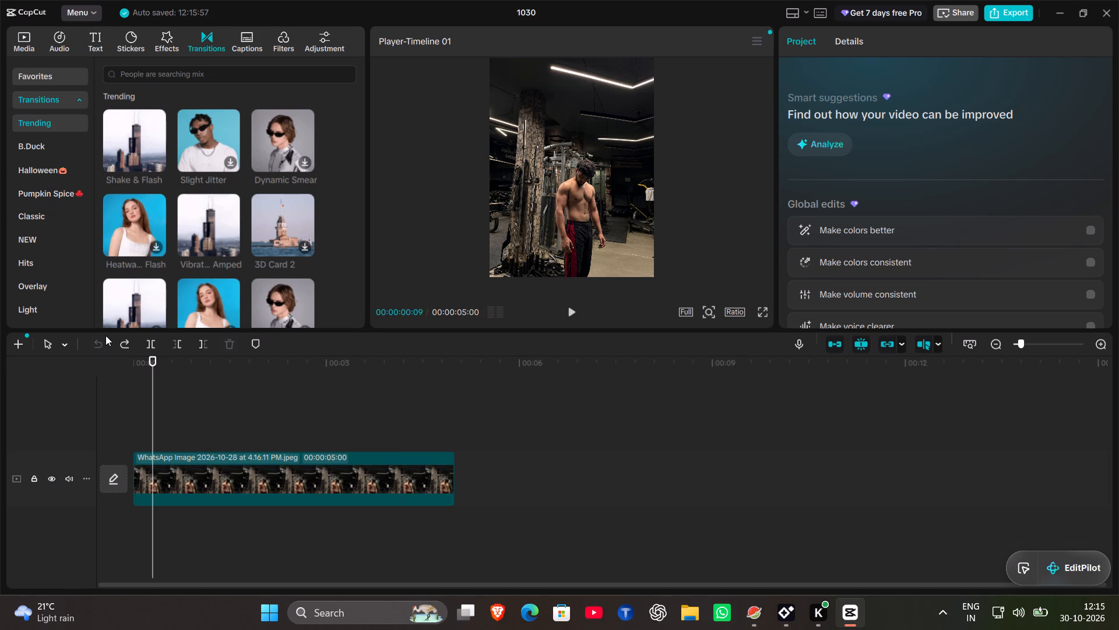
triple_click(105, 335)
triple_click(105, 335)
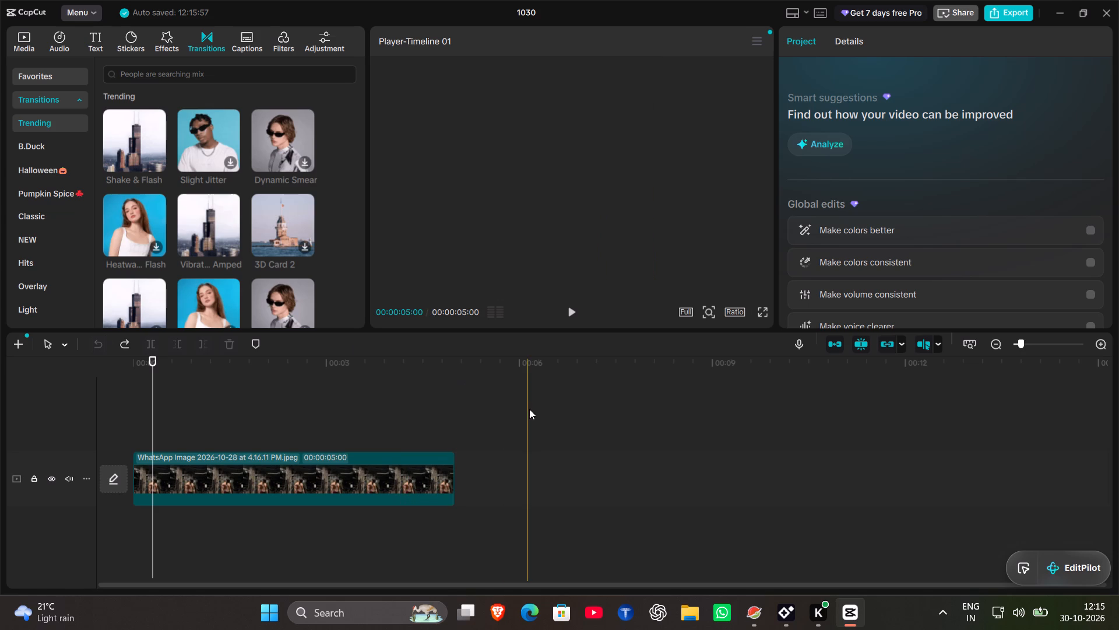
Apply the 3D In animation Tetris Photo to the whole gym photo clip with a duration of 4.7 s.
left_click(409, 461)
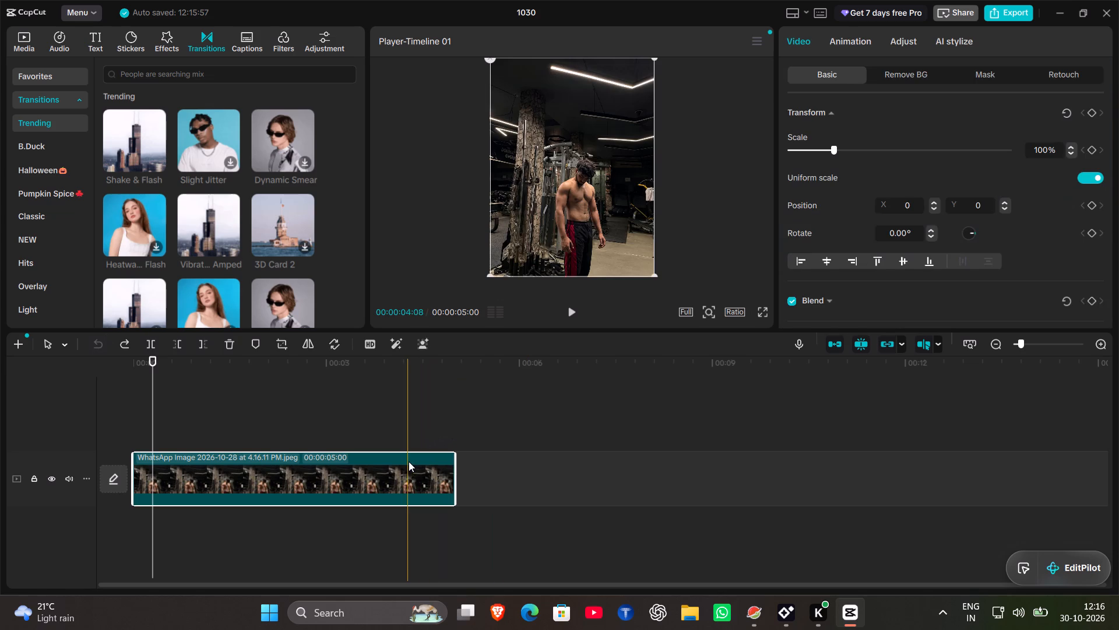
left_click(838, 44)
left_click(972, 174)
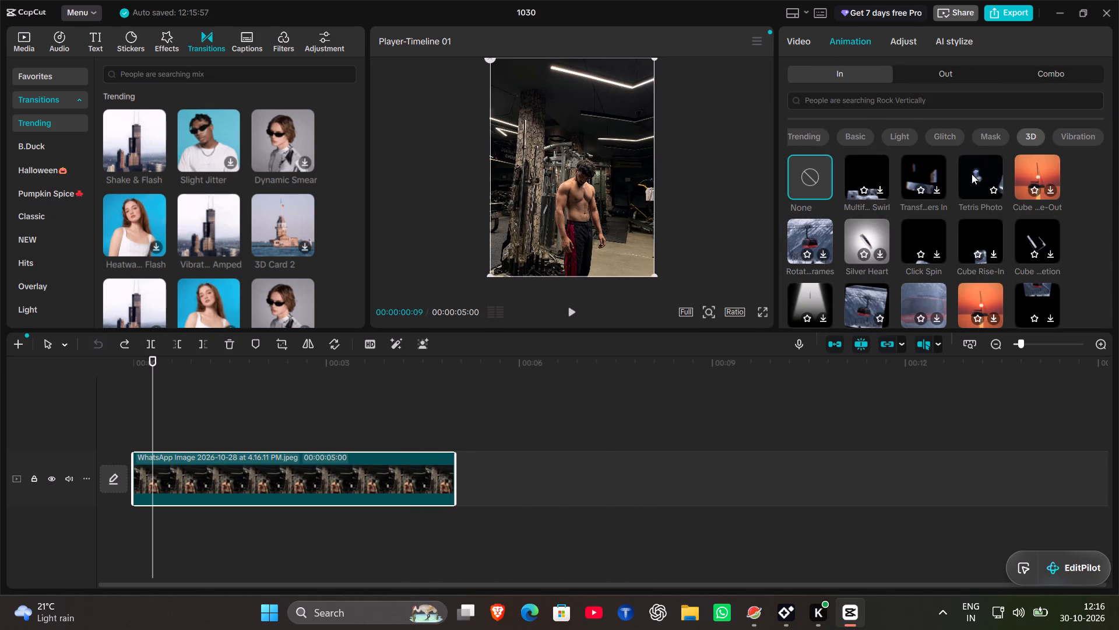
double_click(972, 174)
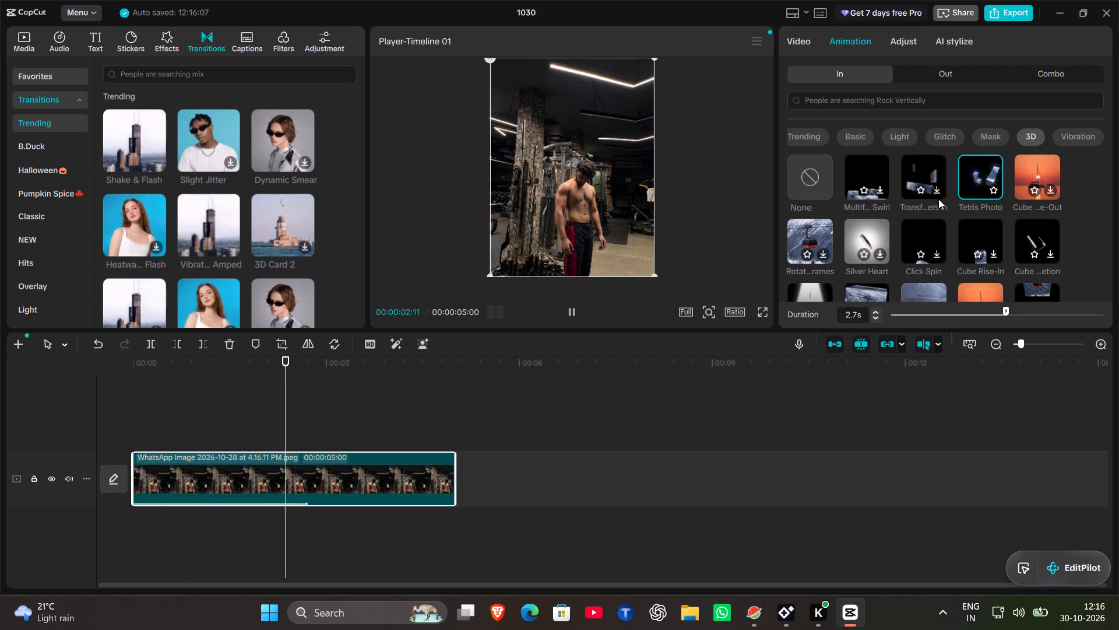
left_click(1092, 313)
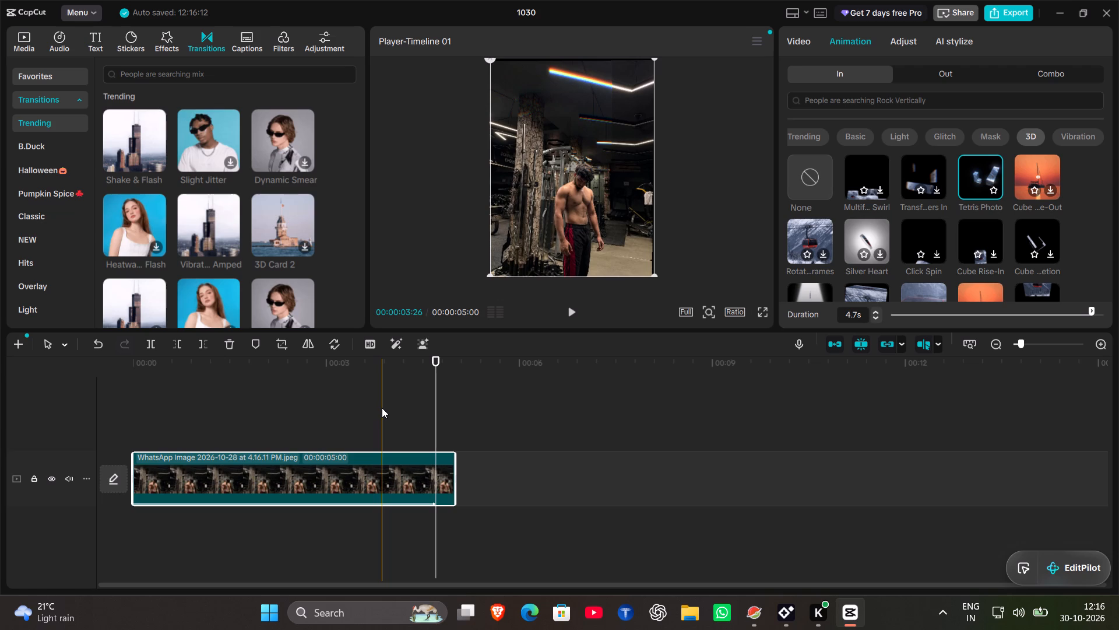
Split the gym photo clip at 00:00:03:26 and delete the part after the cut.
left_click(382, 408)
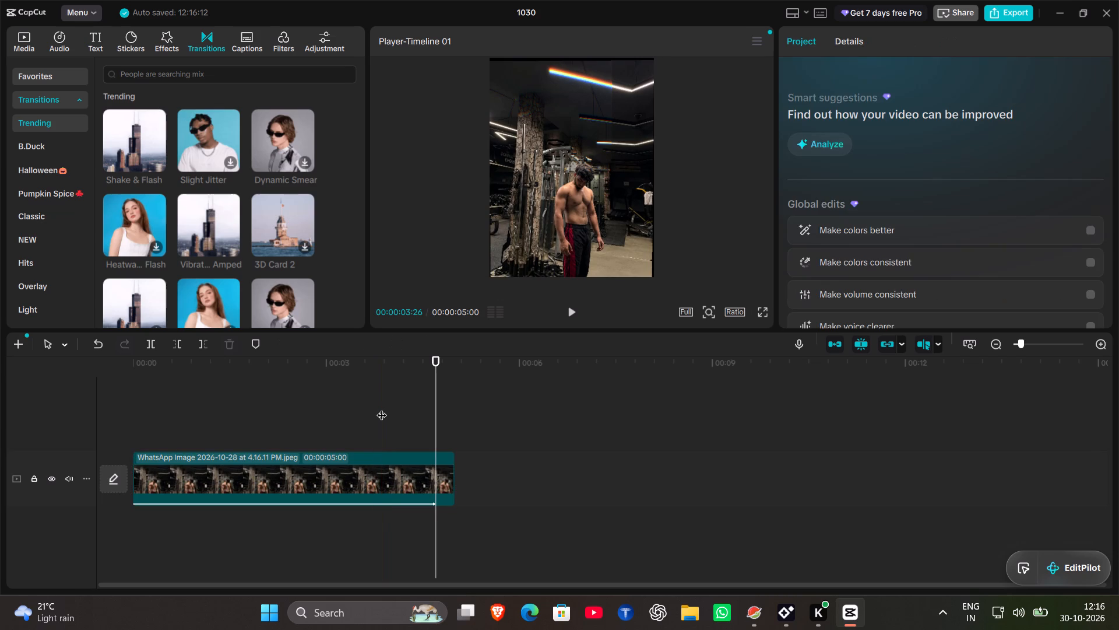
left_click(149, 341)
left_click(398, 496)
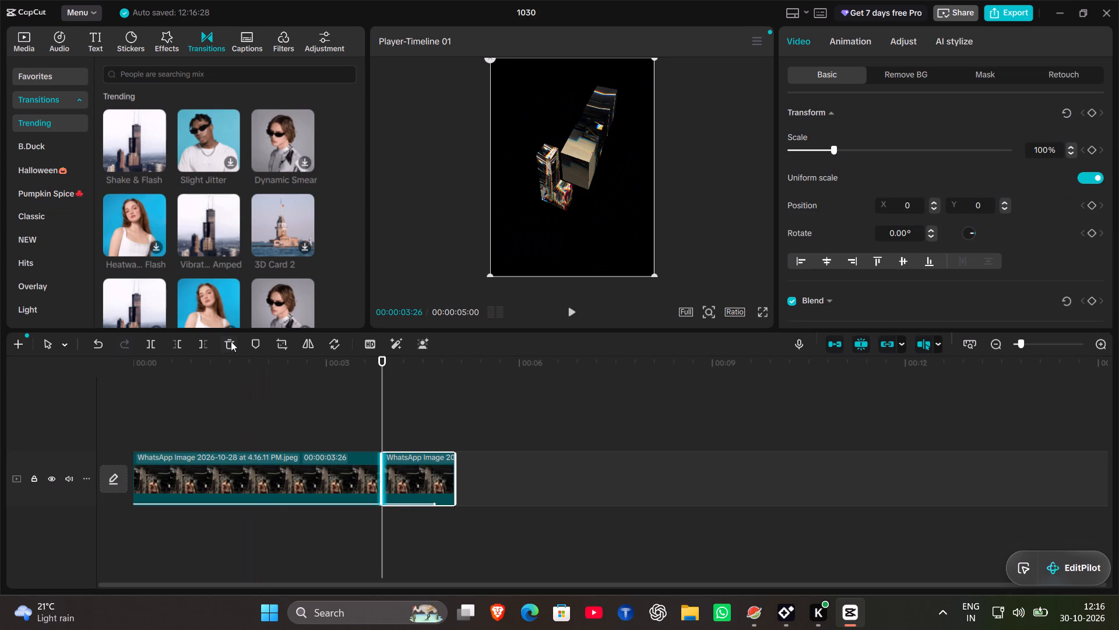
left_click(231, 341)
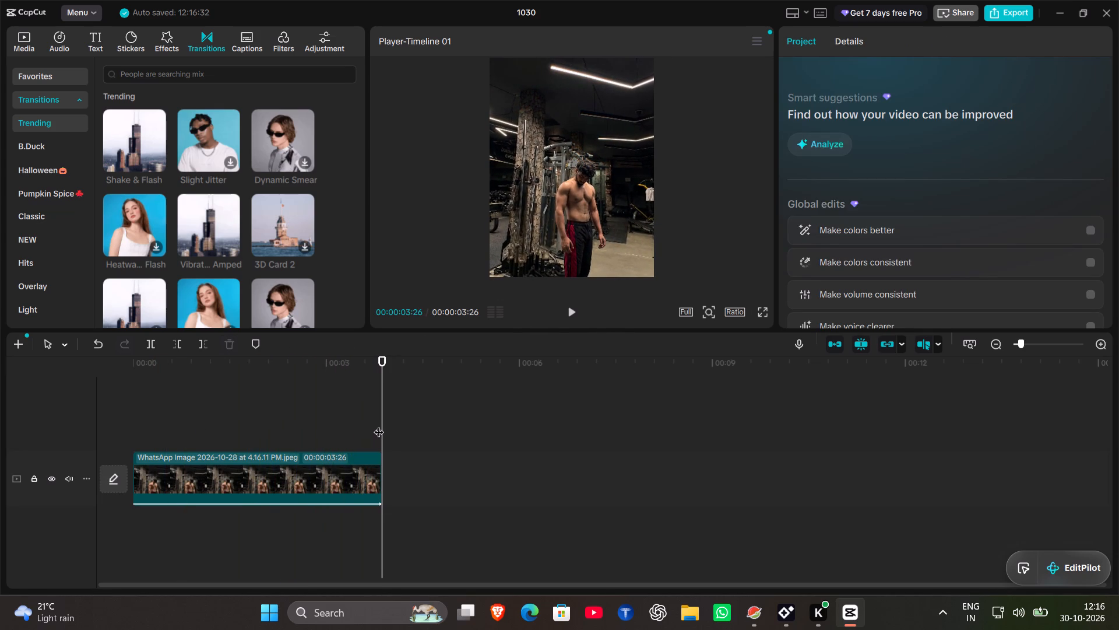
Return the playhead to the start of the timeline.
left_click(135, 397)
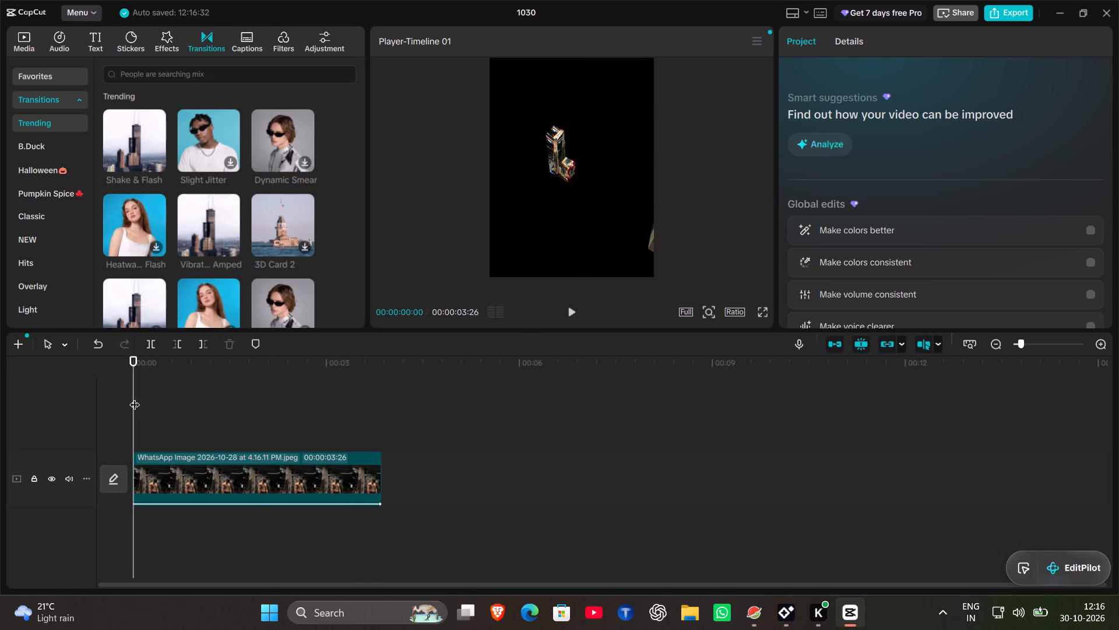
Play the trimmed gym photo clip from the start of the timeline to review its animation.
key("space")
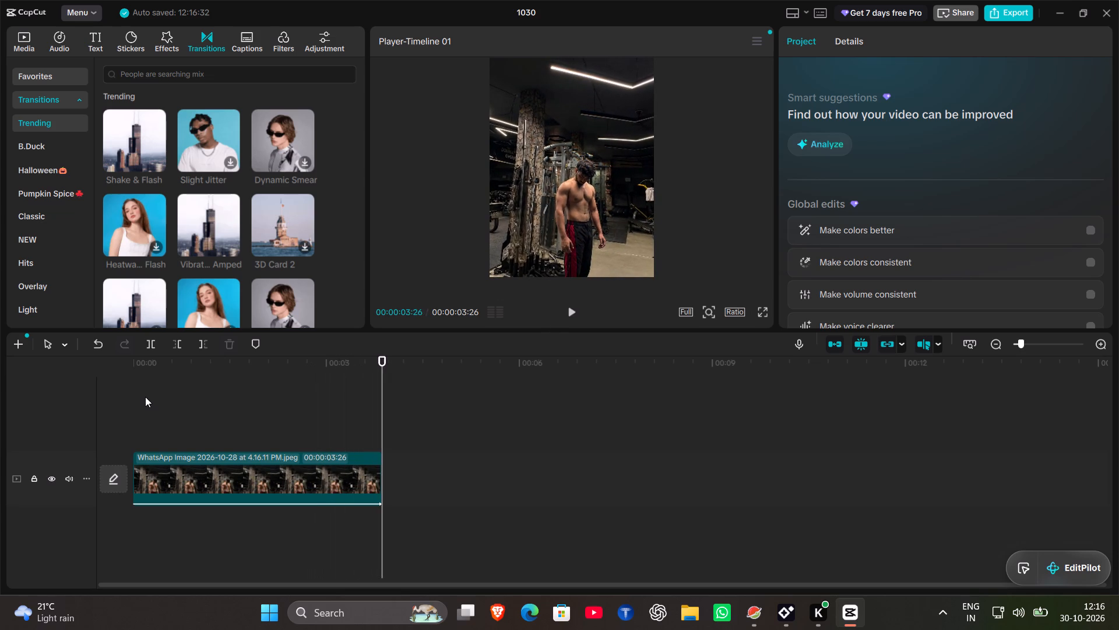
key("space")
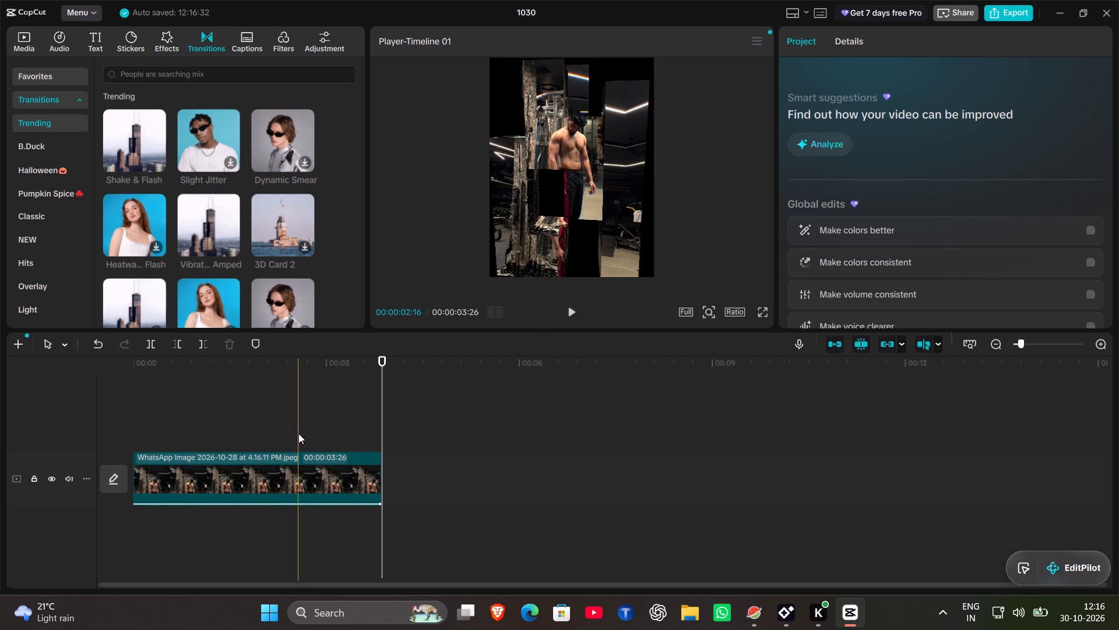
Split the gym photo clip at 00:00:03:05 and delete the part after the cut.
left_click(337, 436)
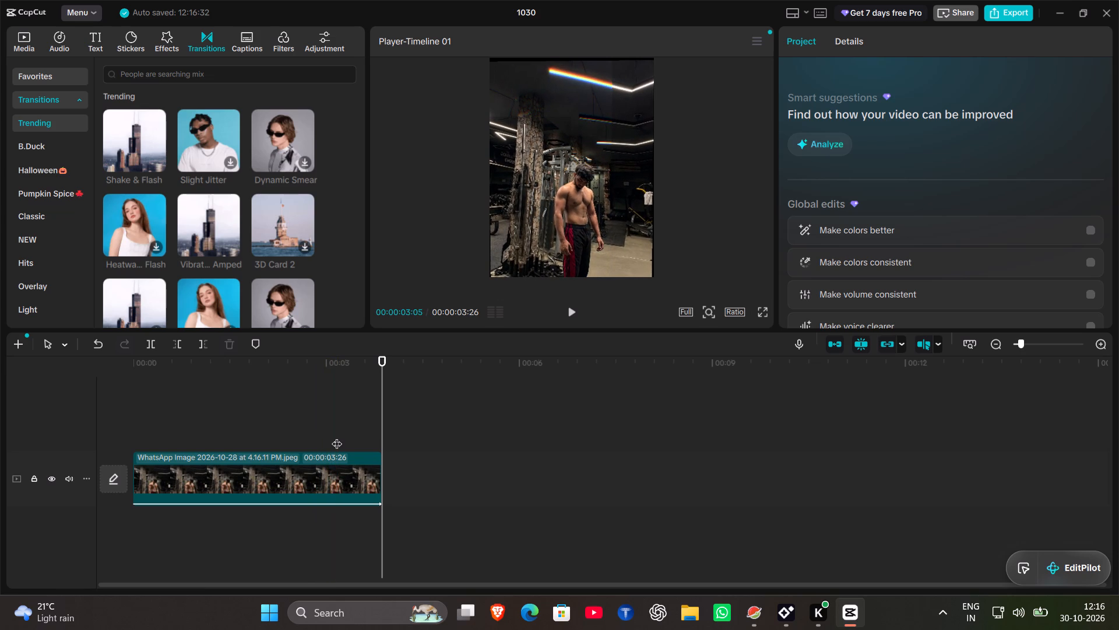
left_click(157, 339)
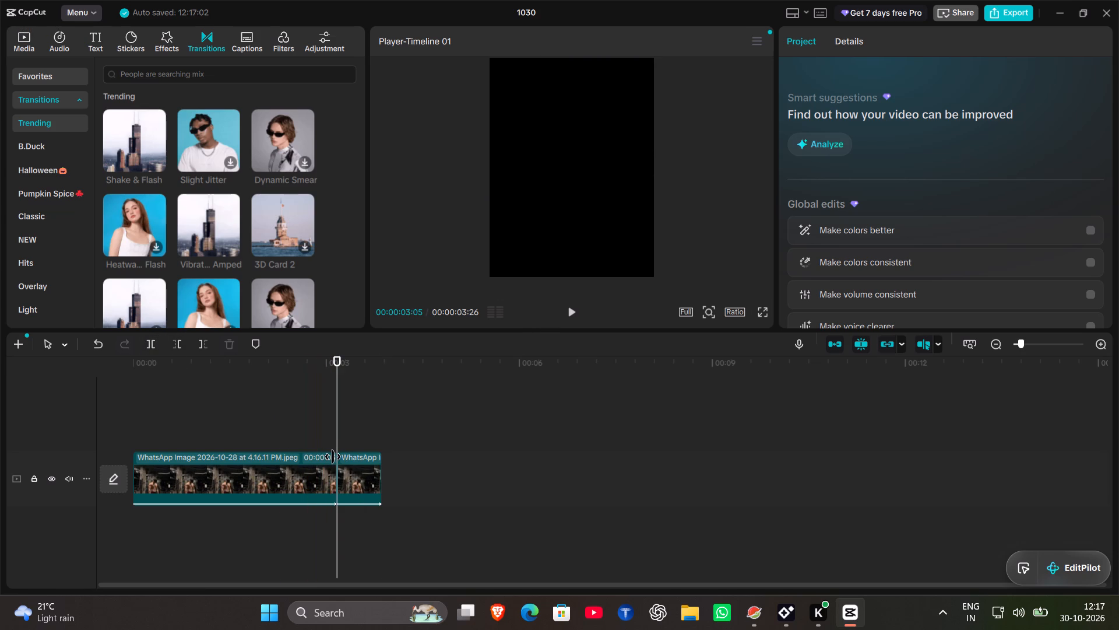
left_click(364, 457)
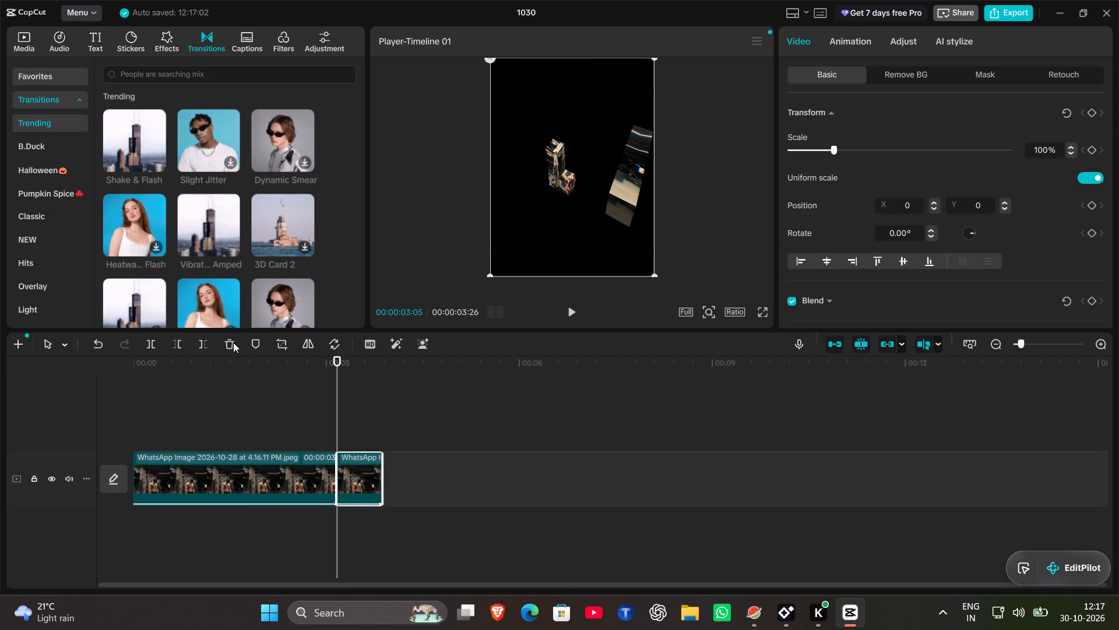
left_click(233, 342)
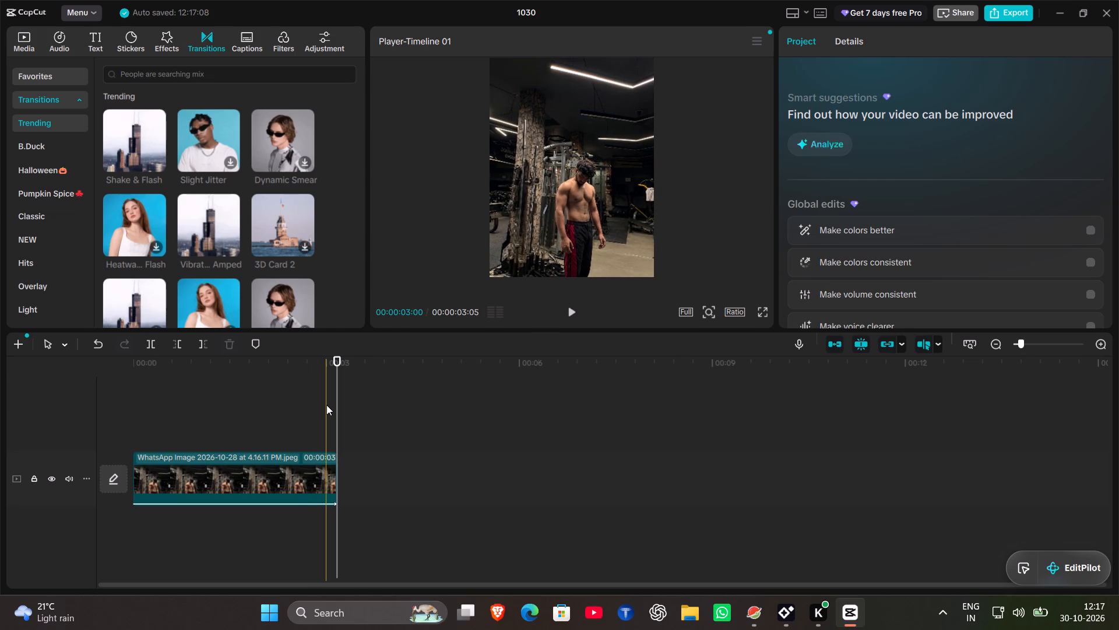
Undo the last two edits that cut the gym photo clip off at 00:00:03:05.
key("ctrl+z")
key("ctrl+z")
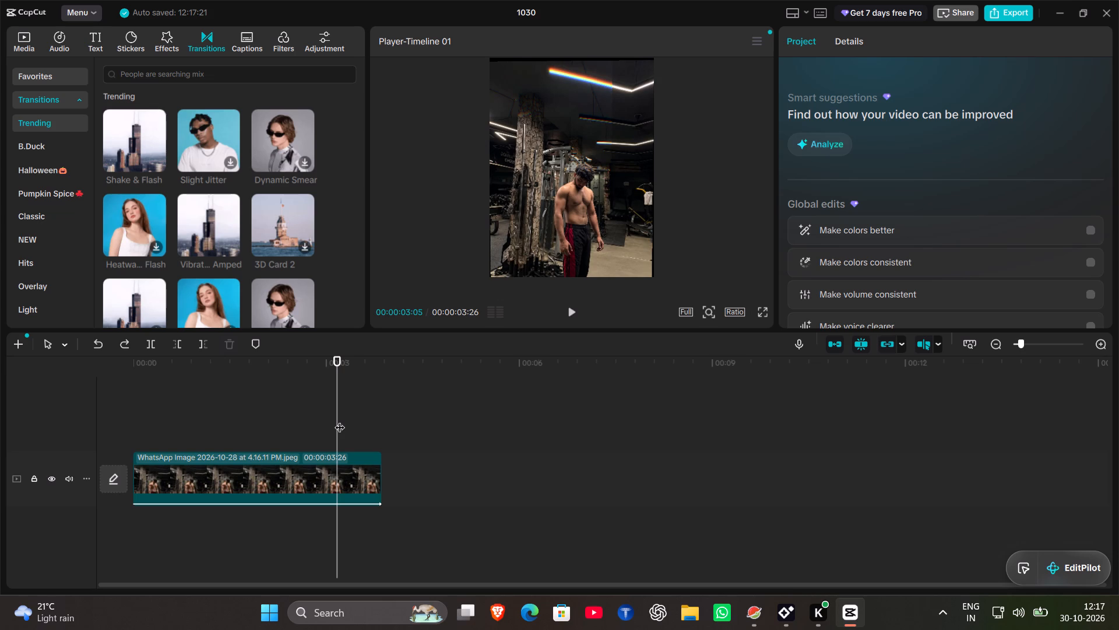
Switch to the bixberry app, check its Device and Earnings pages, and close it.
left_click(775, 611)
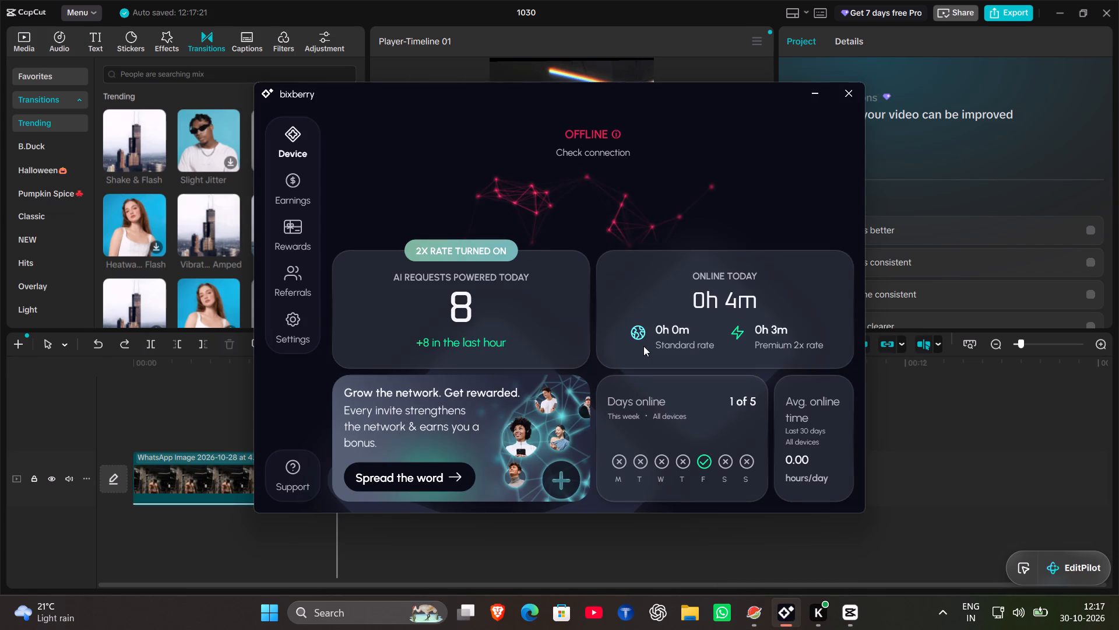
scroll(643, 346, "down", 3)
left_click(281, 179)
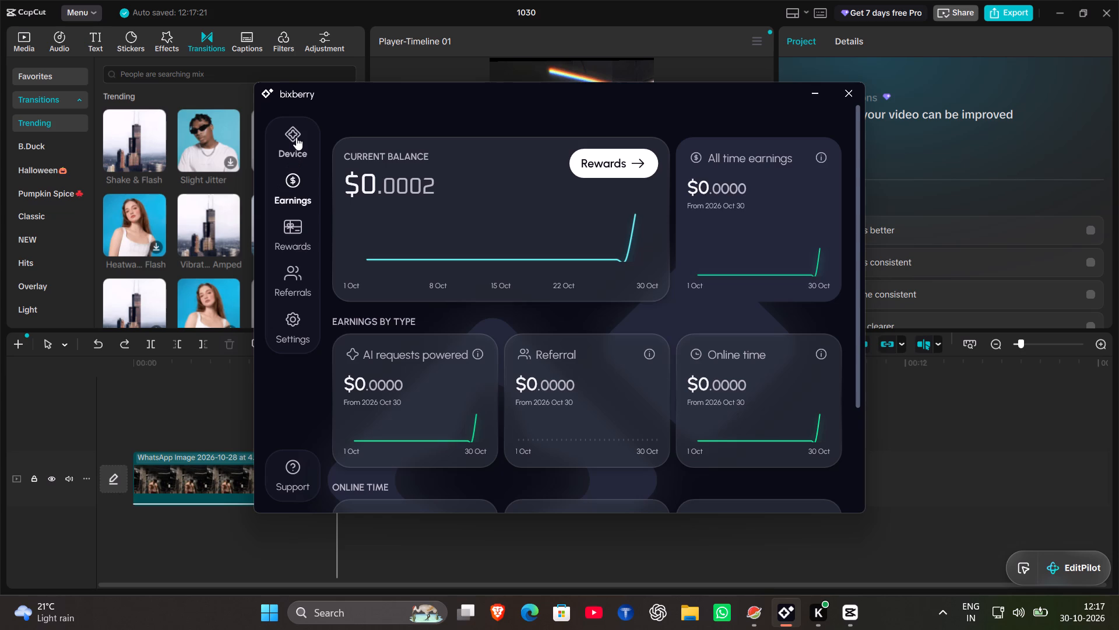
left_click(296, 137)
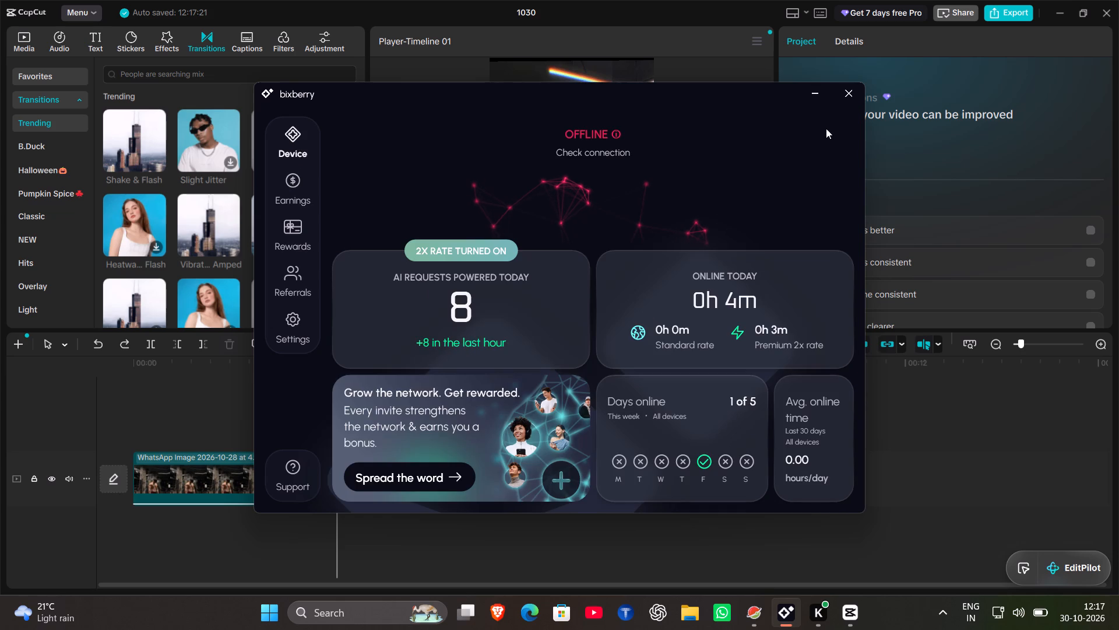
left_click(844, 94)
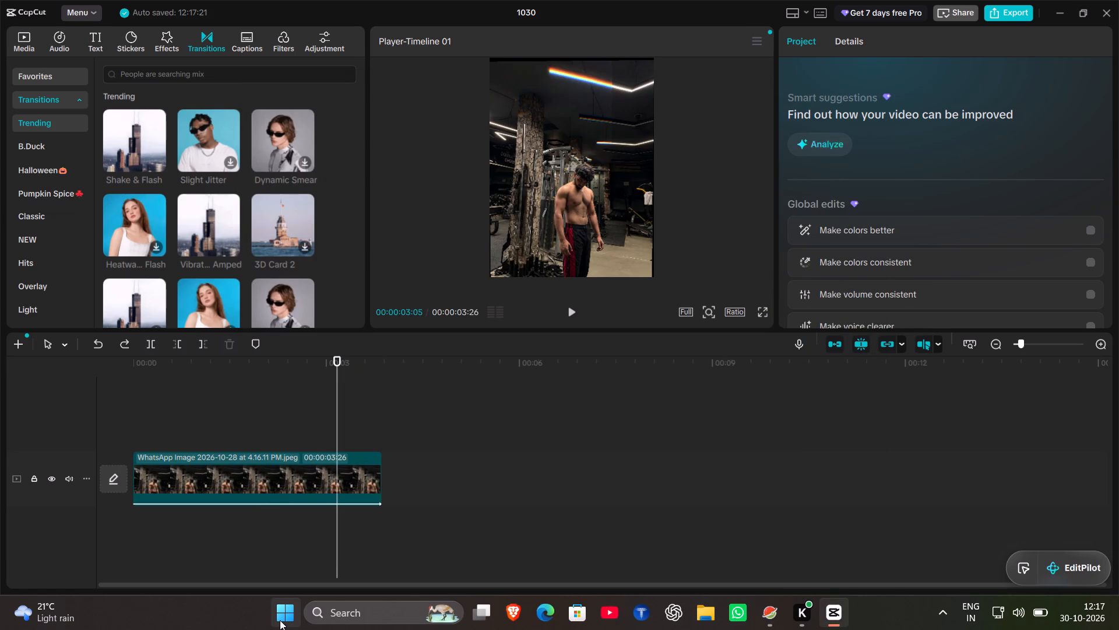
Search Windows for "bix", reopen bixberry, and look over its Device page again.
left_click(279, 620)
type("bix")
double_click(602, 295)
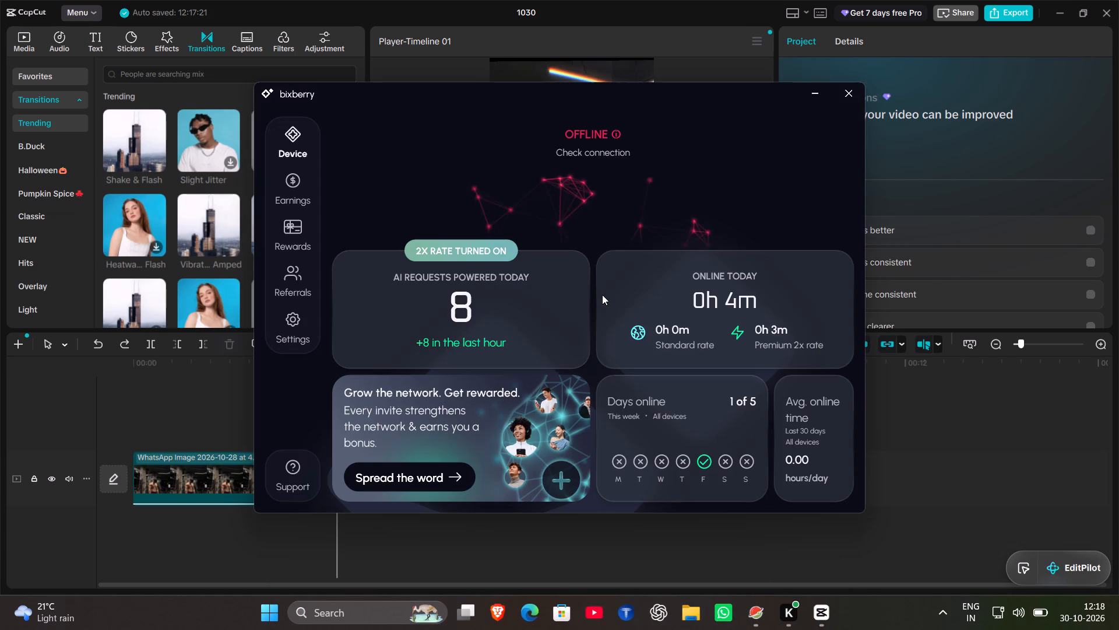
scroll(595, 224, "down", 1)
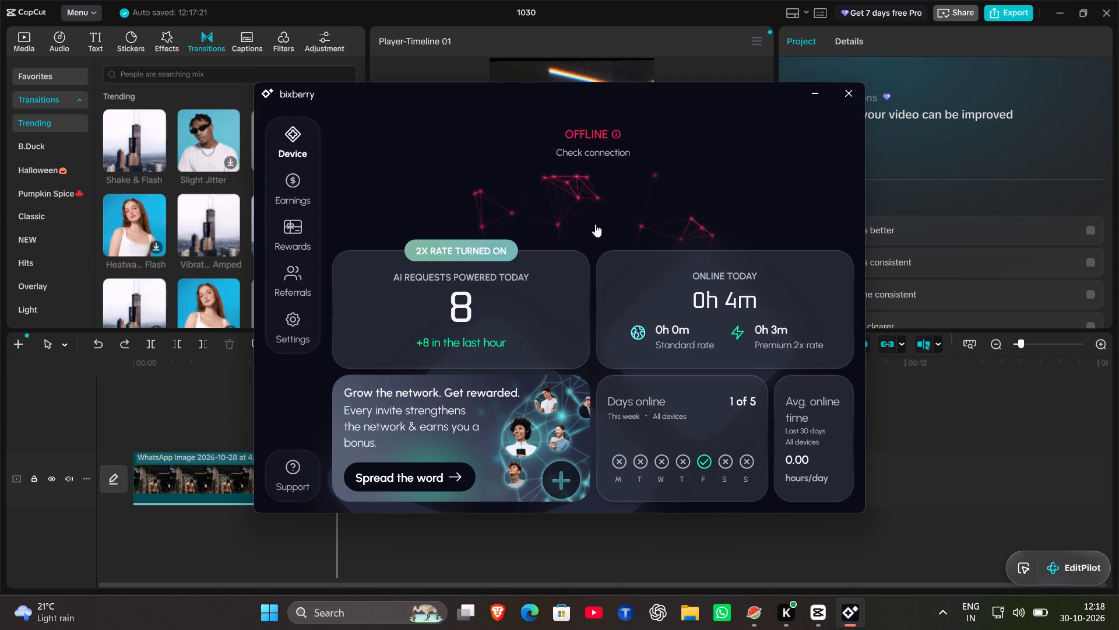
scroll(595, 224, "down", 2)
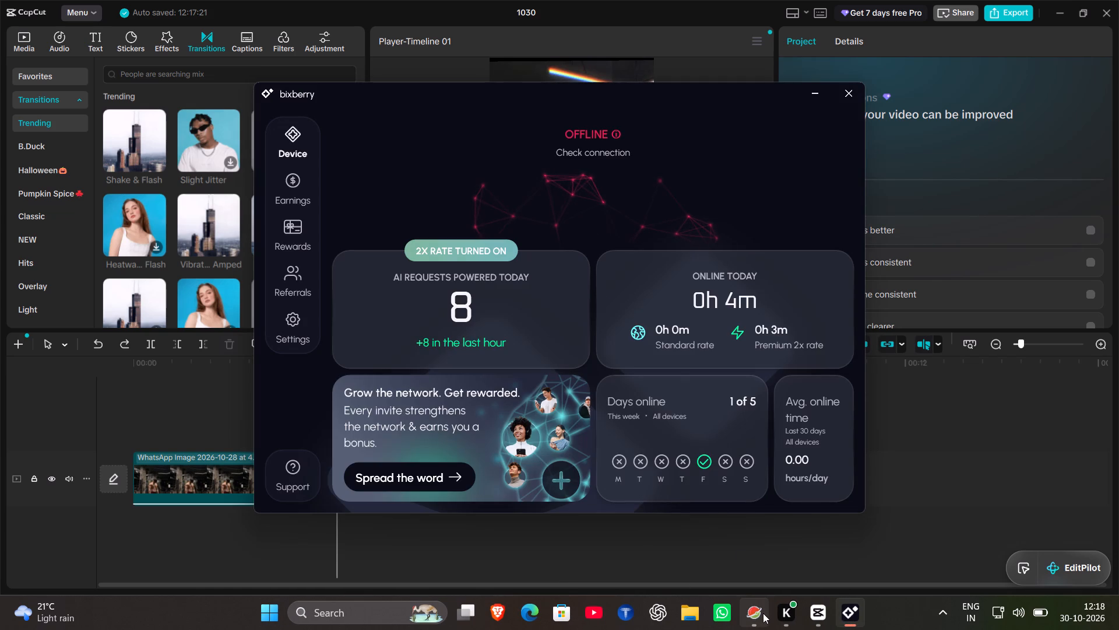
left_click(763, 613)
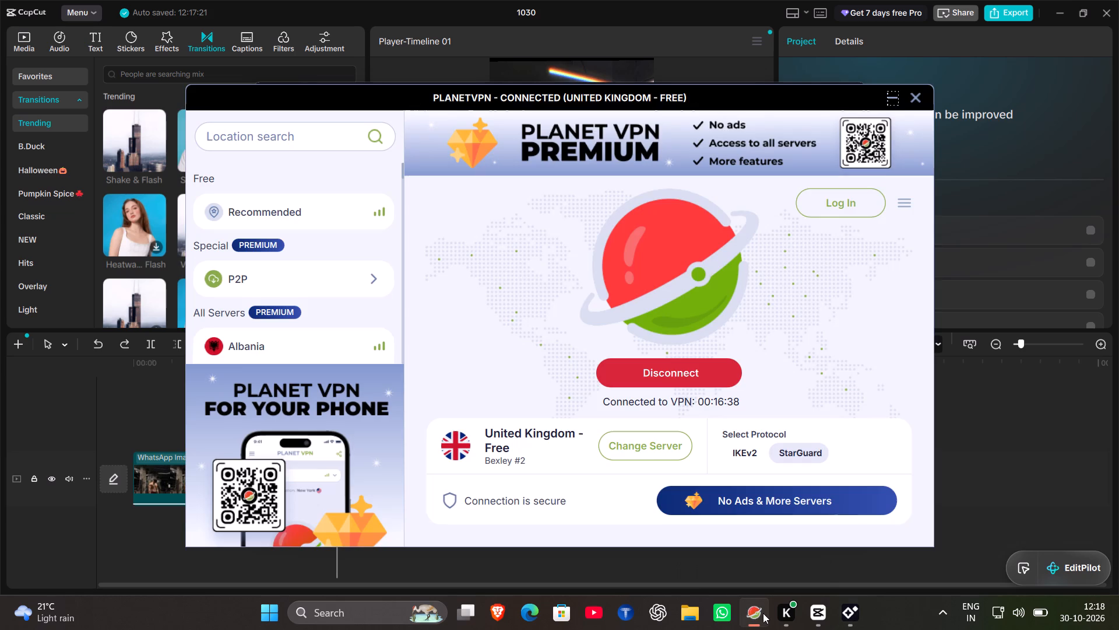
Disconnect PlanetVPN from the United Kingdom - Free server and put its window away.
left_click(705, 378)
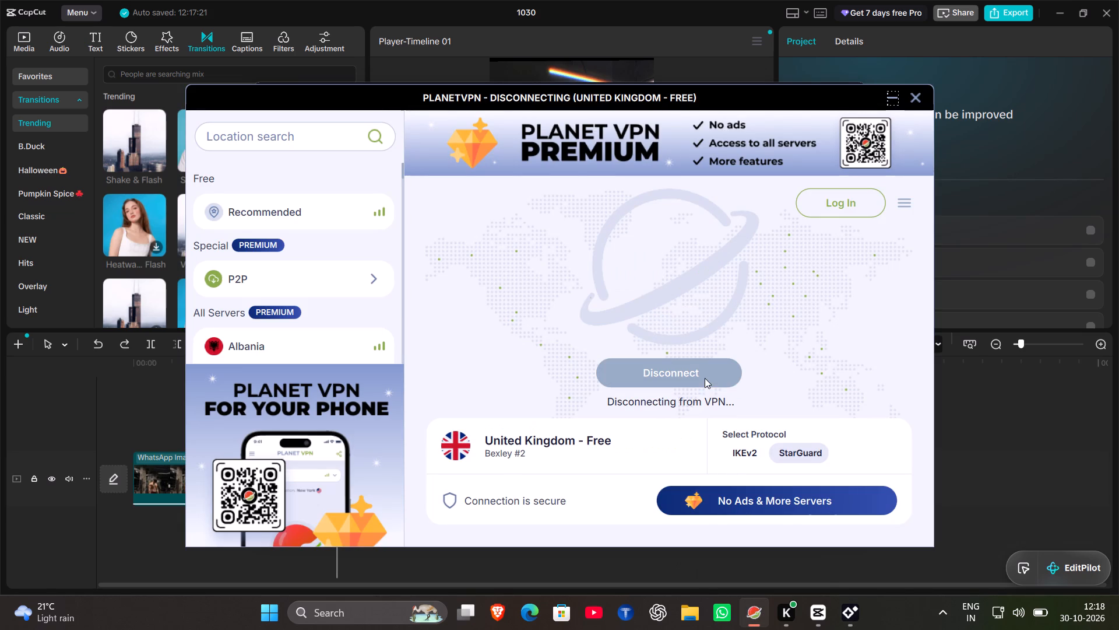
left_click(890, 99)
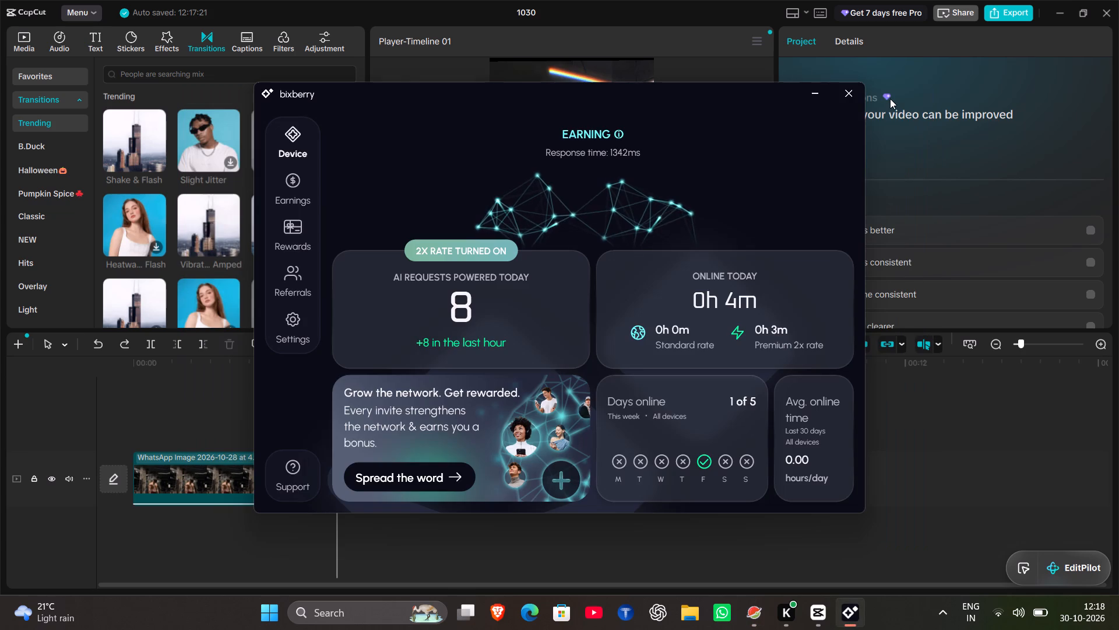
Look over the Device page in bixberry and switch back to the CapCut project.
scroll(688, 223, "down", 1)
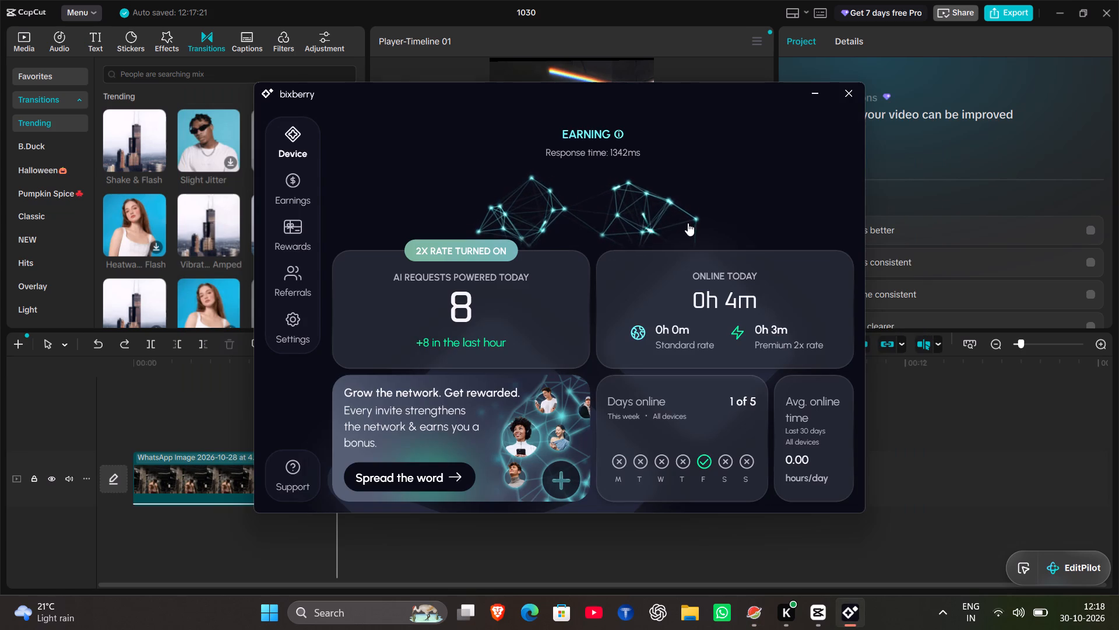
scroll(688, 223, "down", 1)
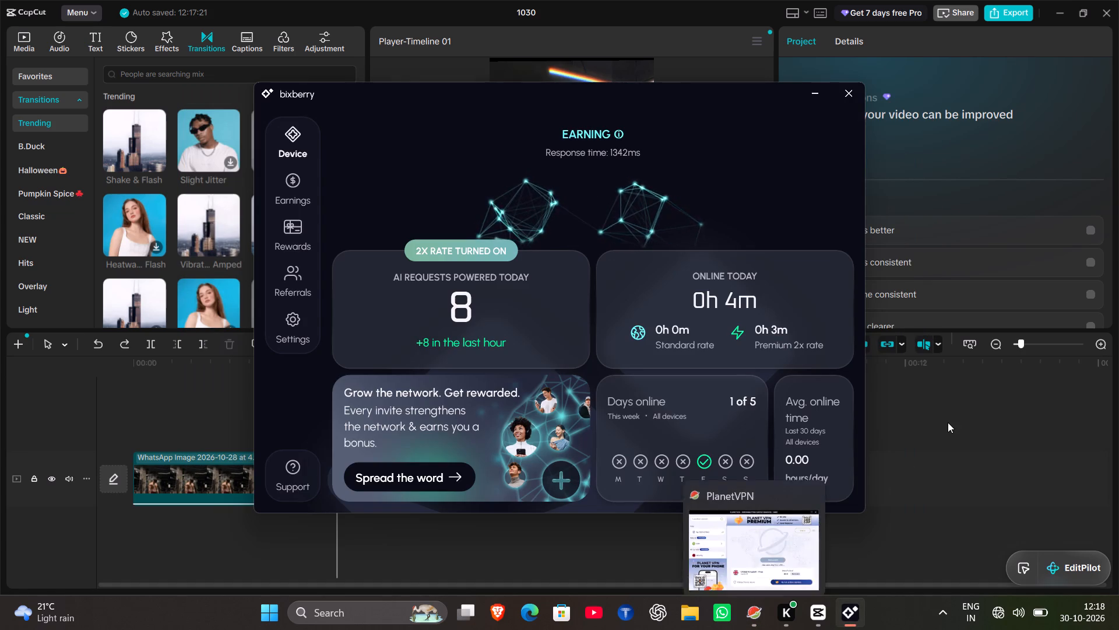
left_click(948, 422)
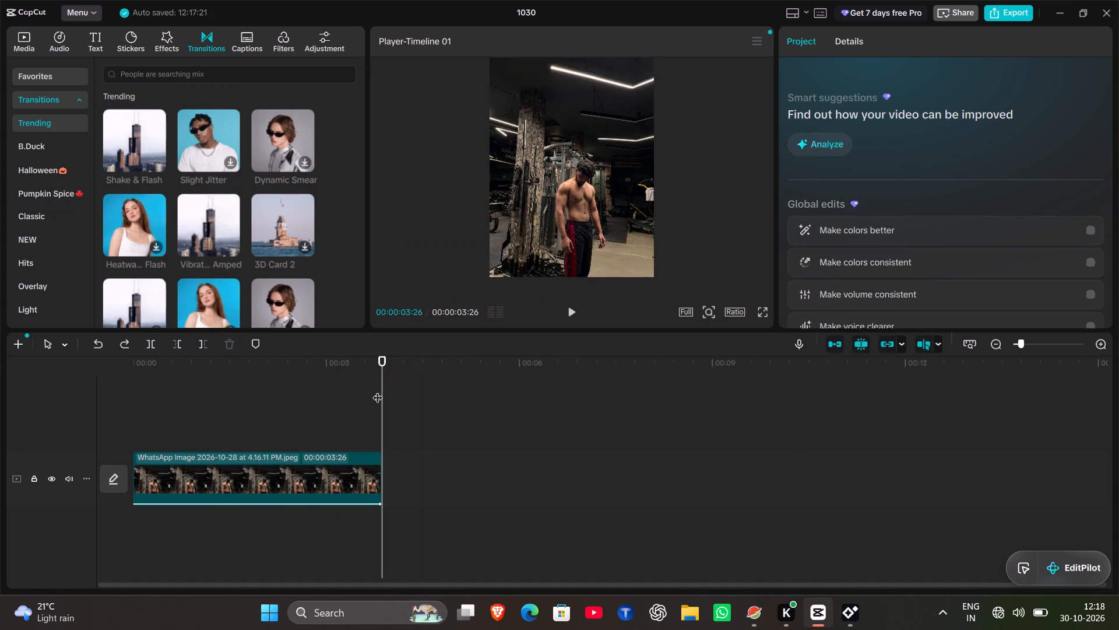
Add a second copy of the gym photo on a new track above the existing clip, starting at 00:00:03:05.
left_click(337, 400)
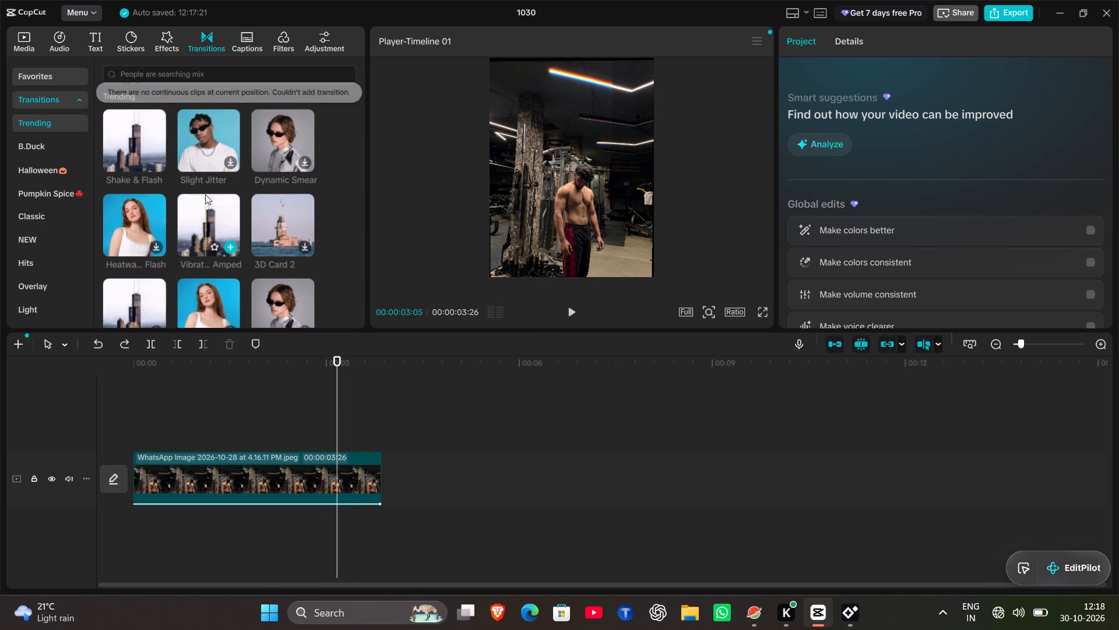
left_click(21, 37)
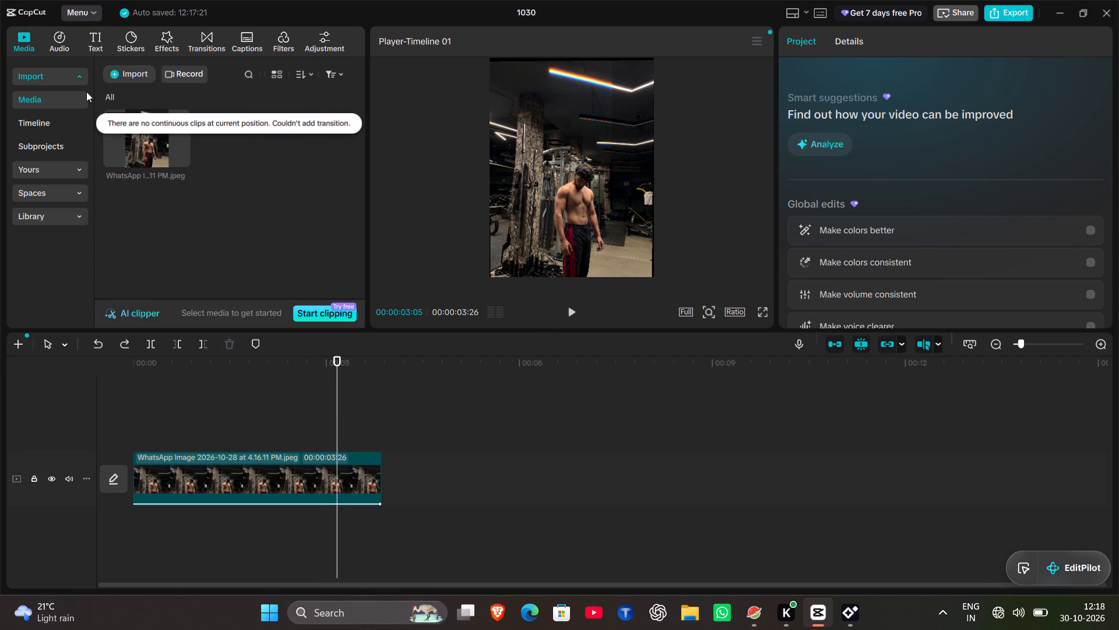
left_click(176, 155)
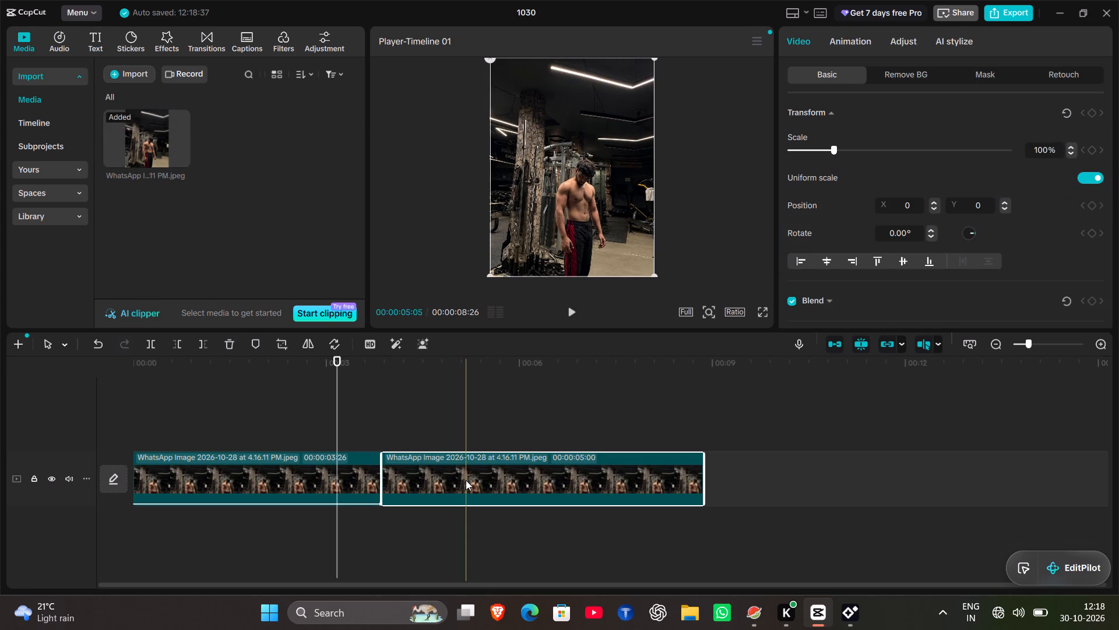
left_click_drag(466, 480, 421, 432)
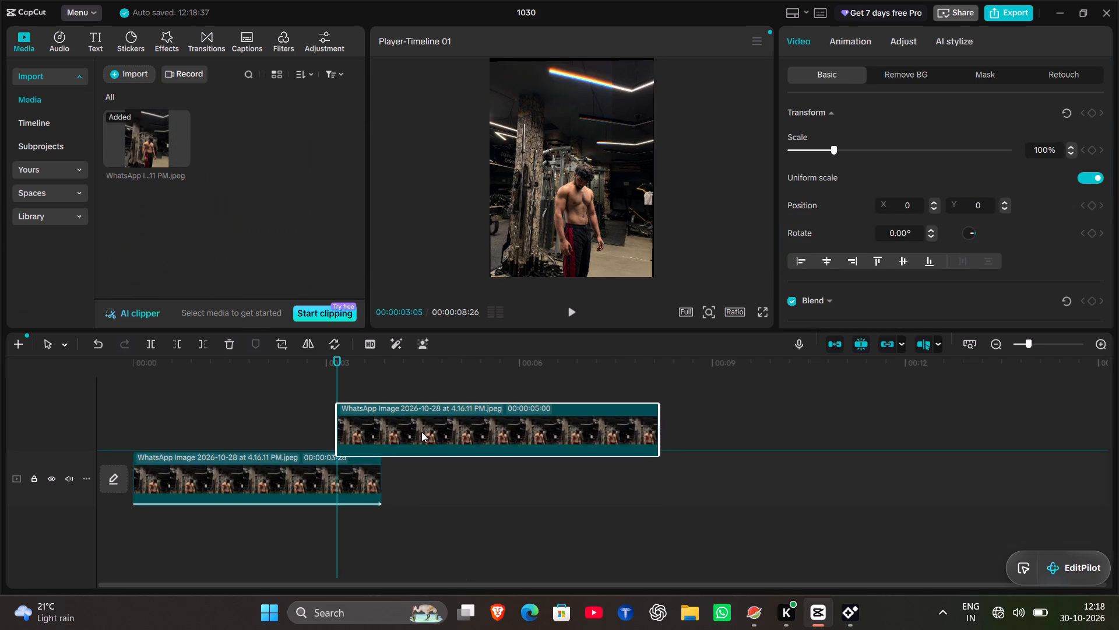
left_click_drag(421, 432, 427, 425)
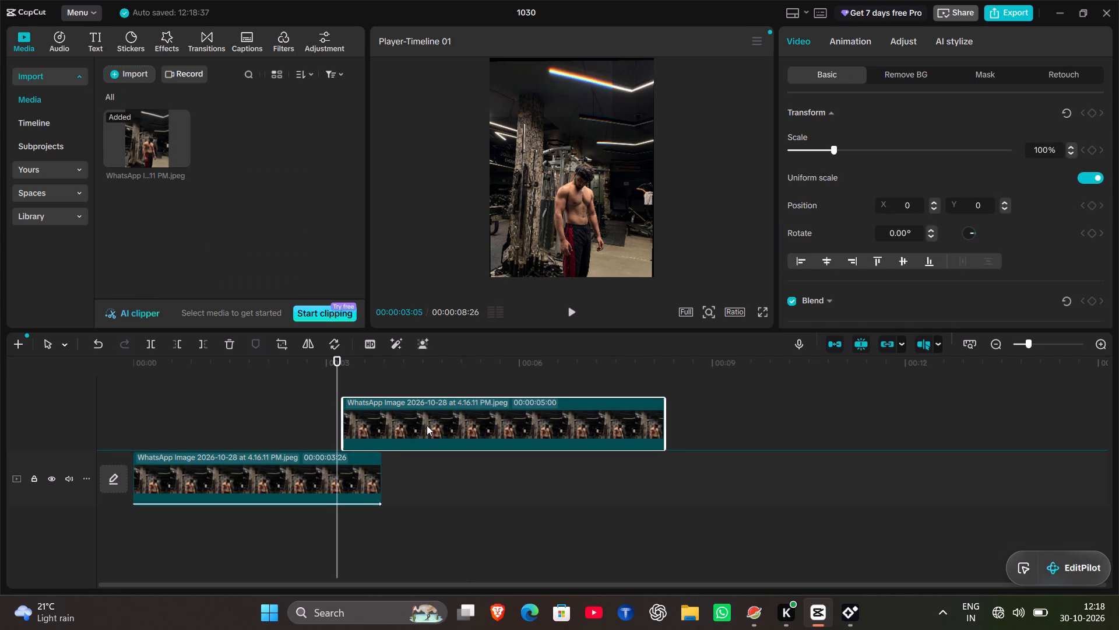
left_click_drag(427, 425, 424, 425)
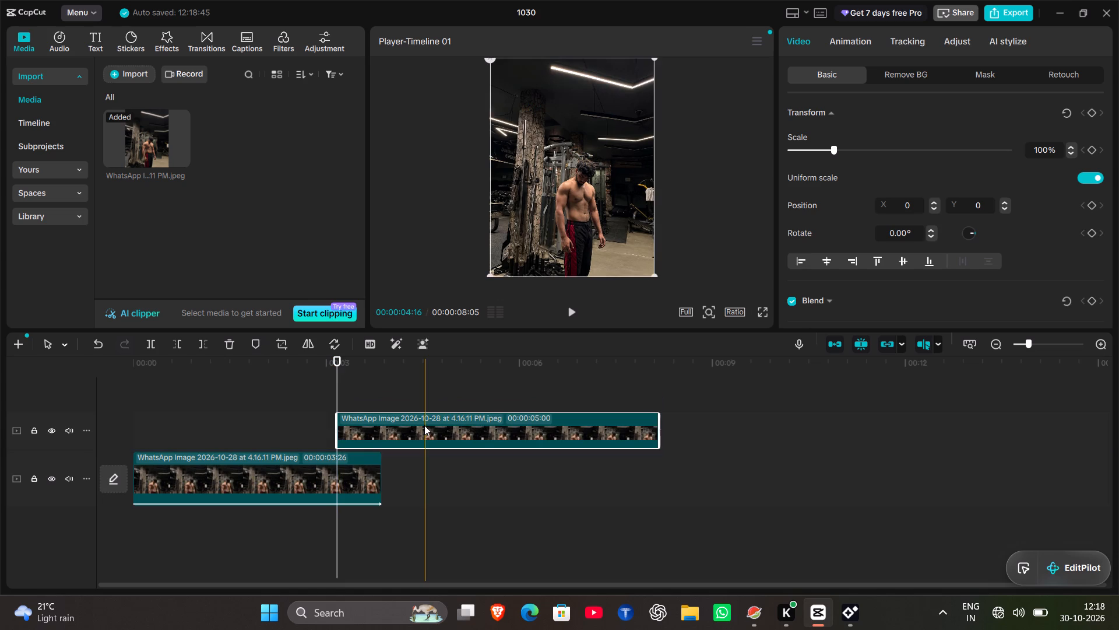
Trim the end of the upper gym photo clip to 00:00:03:26, in line with the end of the main clip.
left_click(641, 433)
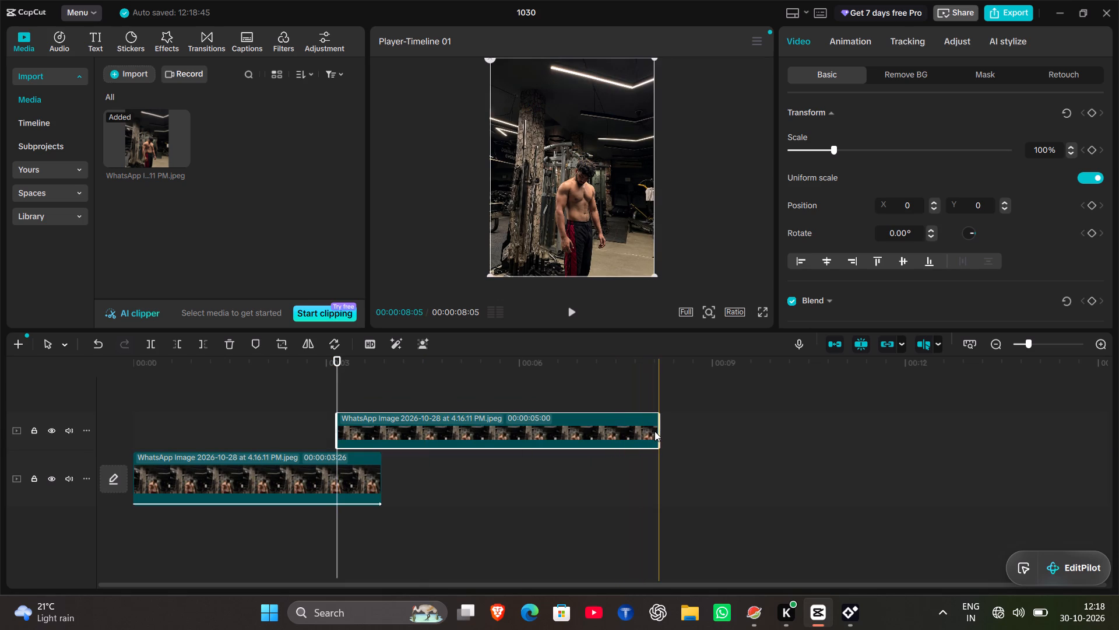
left_click(654, 431)
left_click(605, 423)
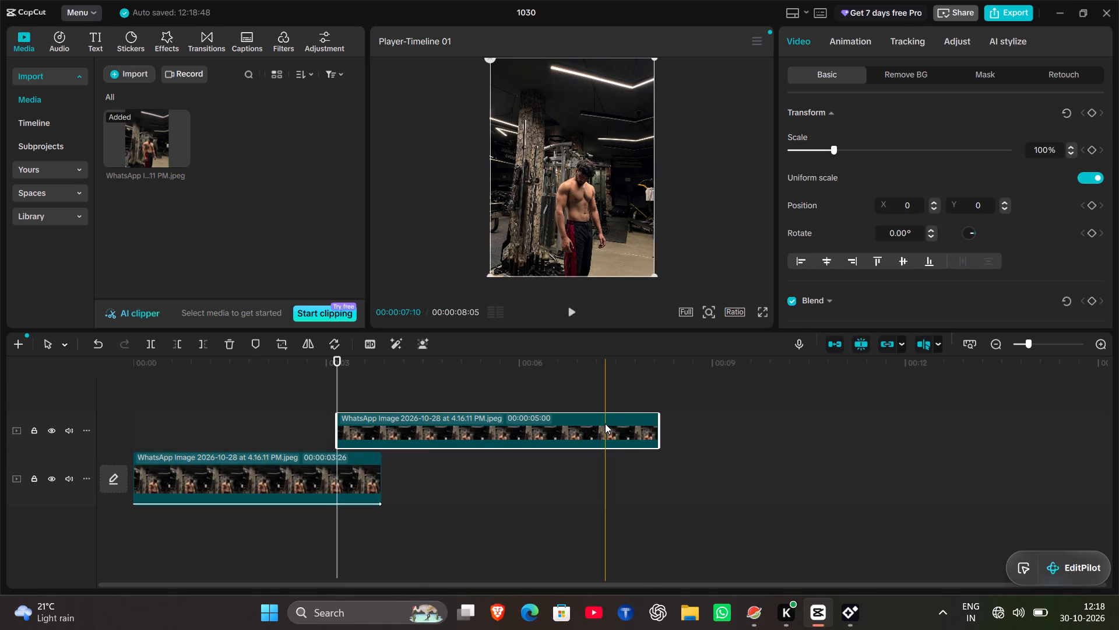
double_click(605, 423)
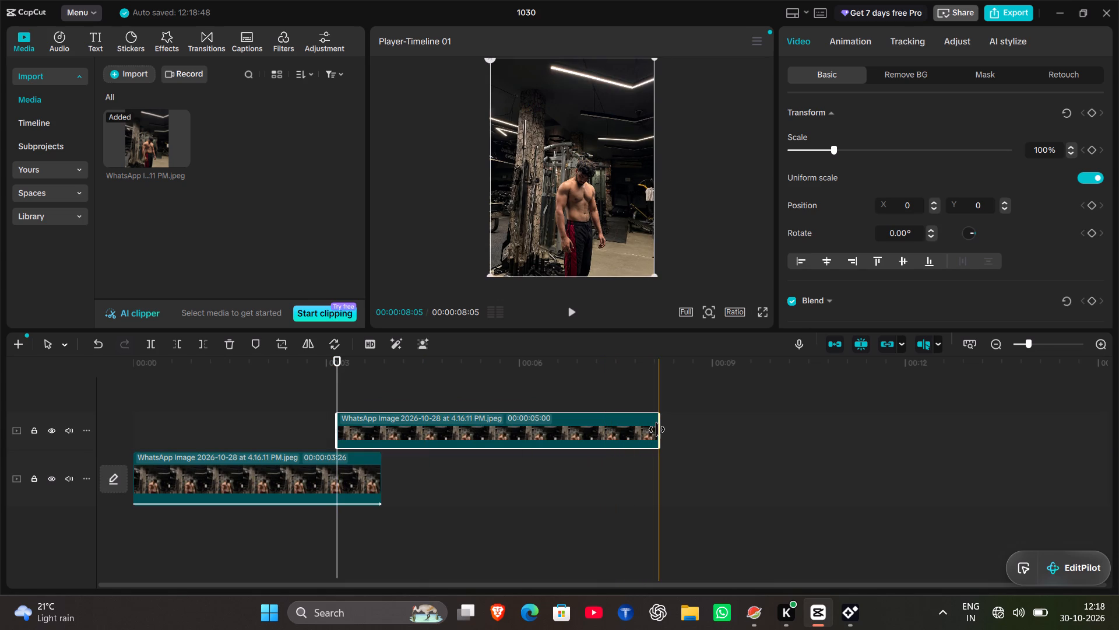
left_click_drag(657, 429, 375, 426)
left_click(483, 517)
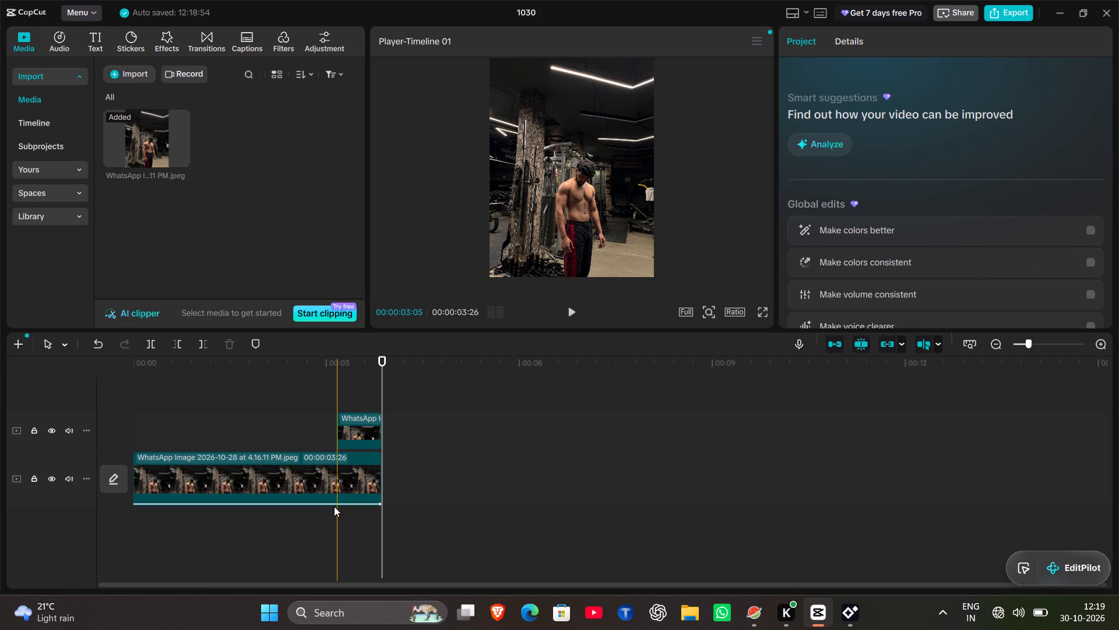
Select the gym photo clip on the main track.
left_click(336, 494)
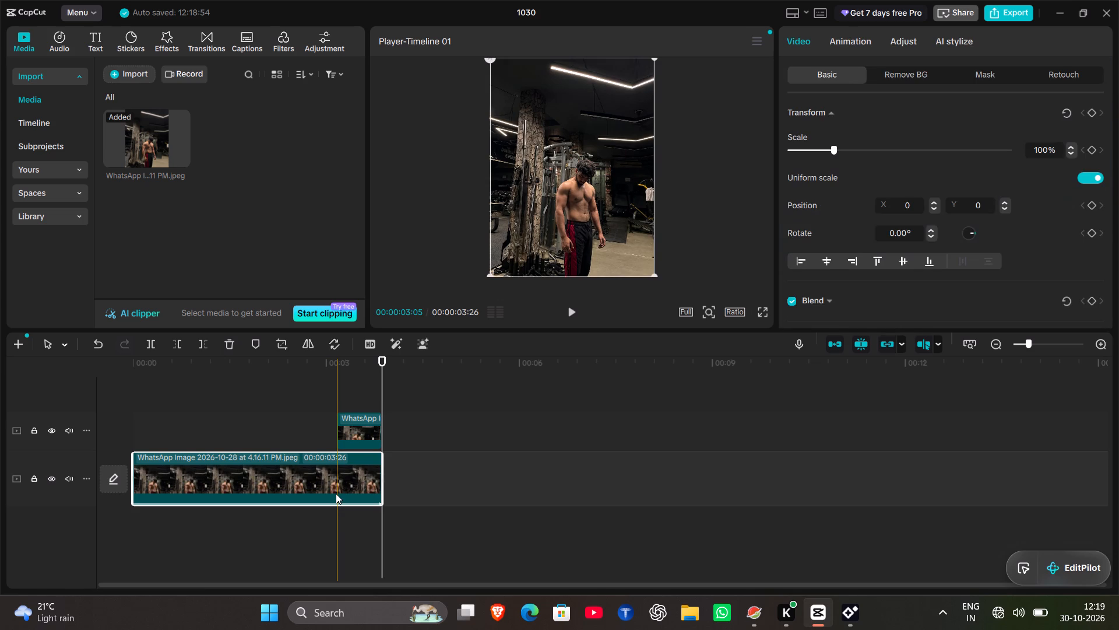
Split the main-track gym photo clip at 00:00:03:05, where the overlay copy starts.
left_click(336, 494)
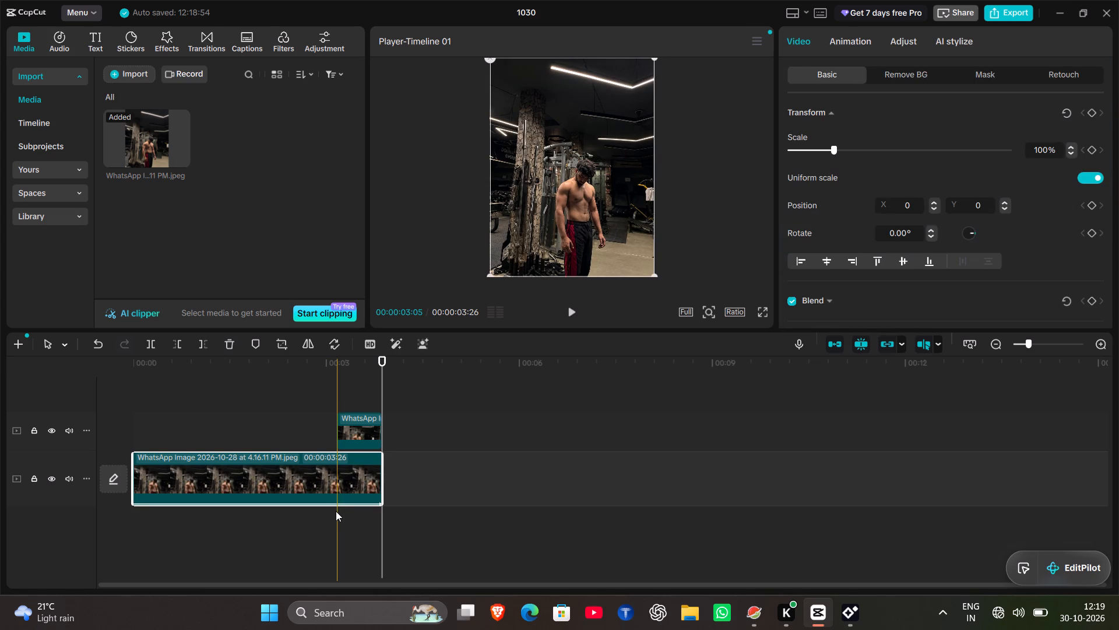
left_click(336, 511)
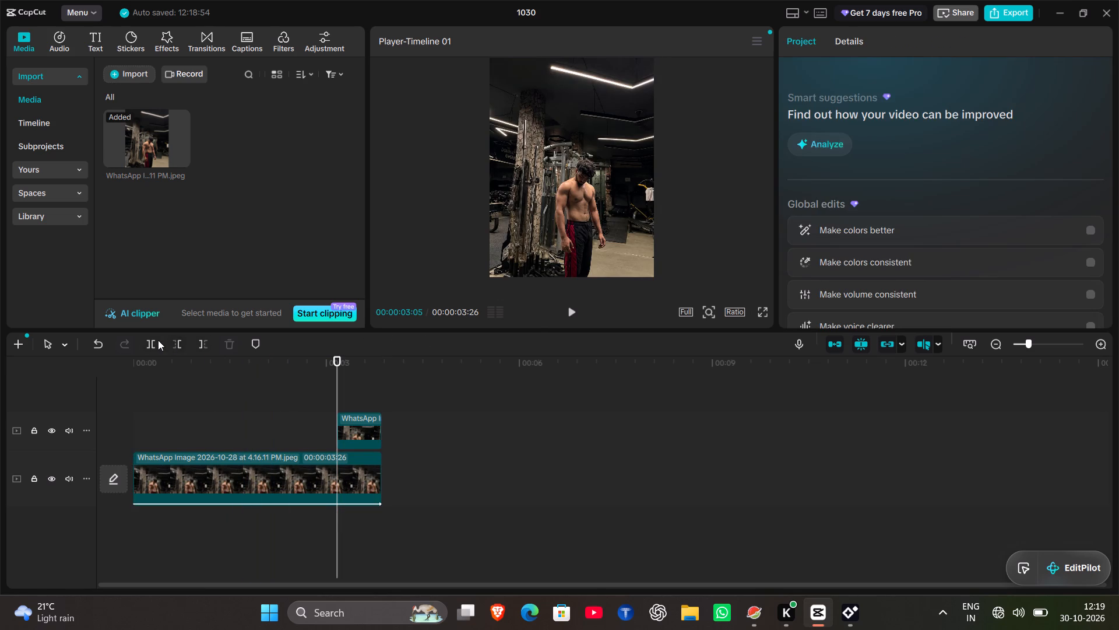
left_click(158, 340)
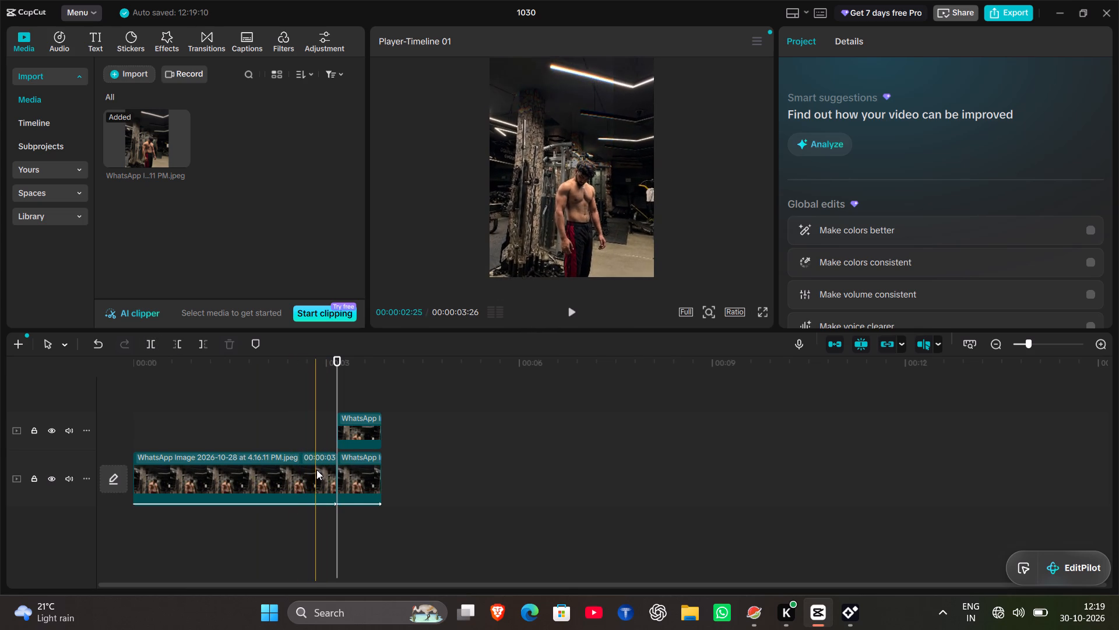
Switch to bixberry to check its Earnings page, and return to CapCut.
left_click(850, 629)
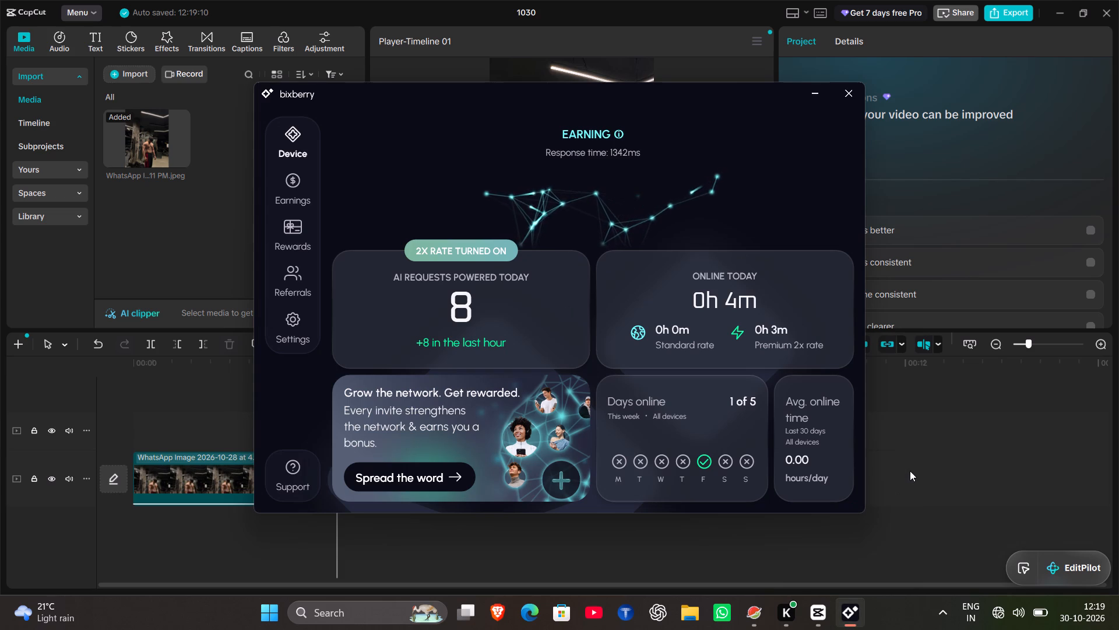
left_click(297, 177)
left_click(927, 390)
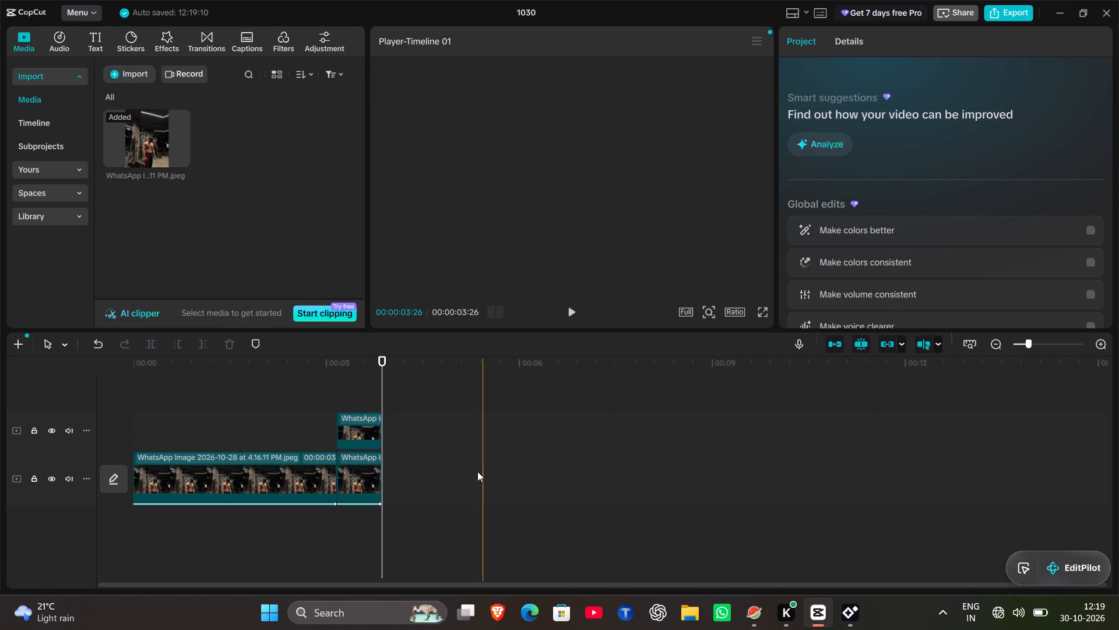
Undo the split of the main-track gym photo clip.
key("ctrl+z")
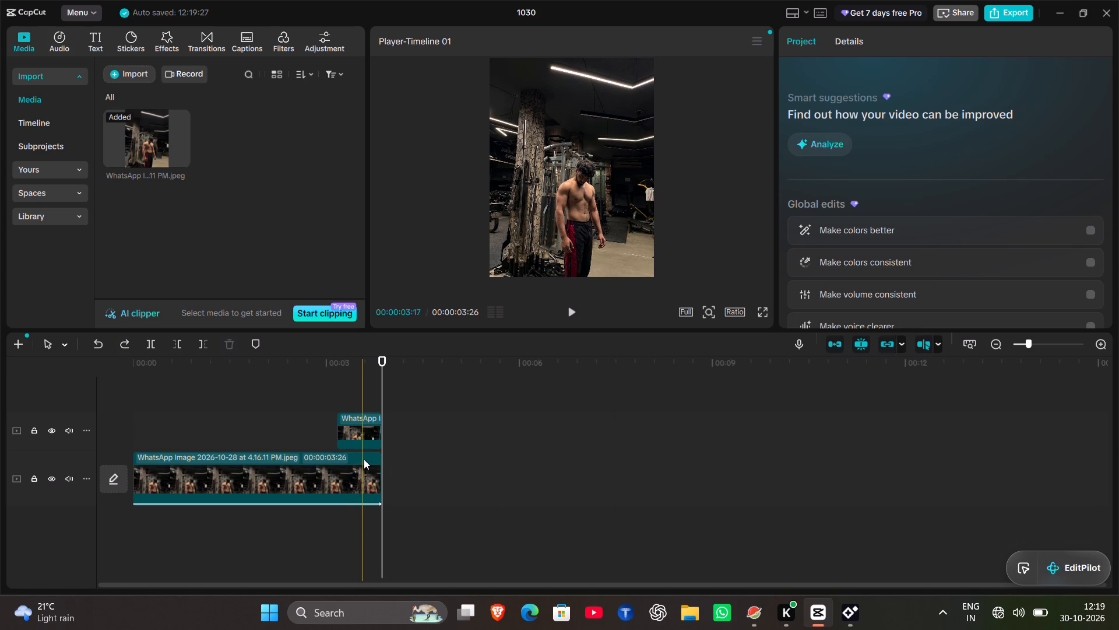
Search the In animations for "shak" for the overlay gym photo clip starting at 00:00:03:05, and reload the search.
left_click(336, 432)
left_click(215, 52)
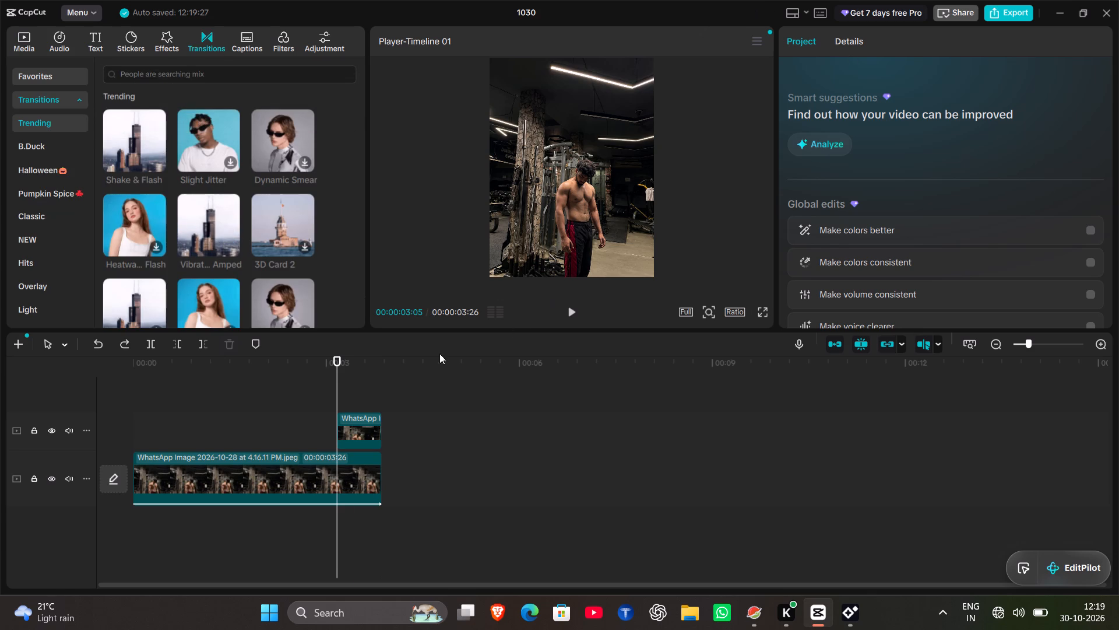
left_click(345, 422)
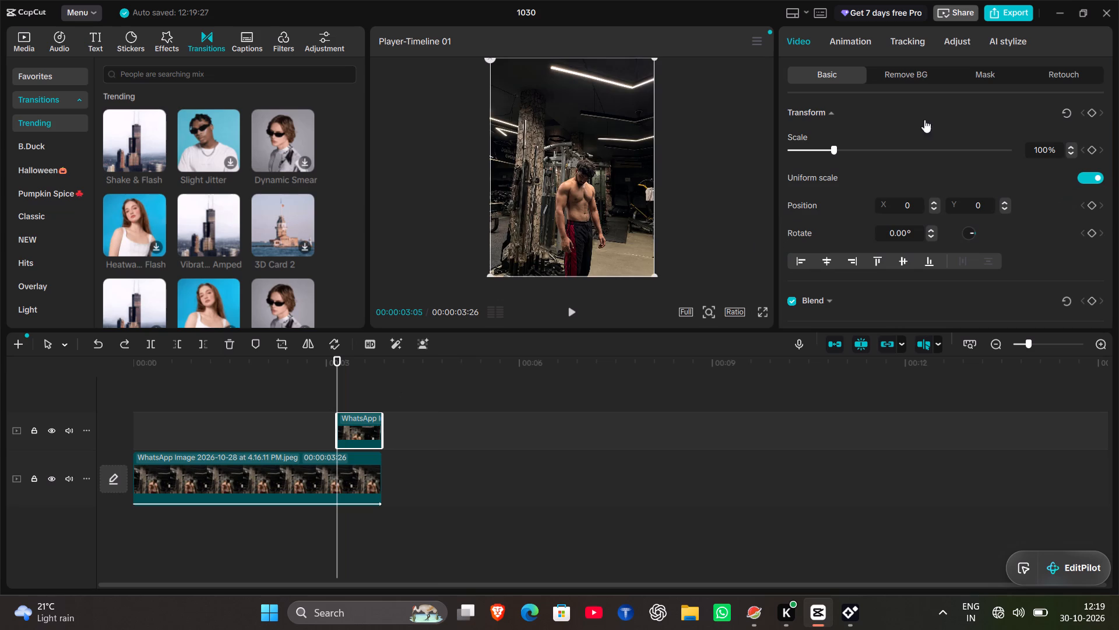
left_click(861, 43)
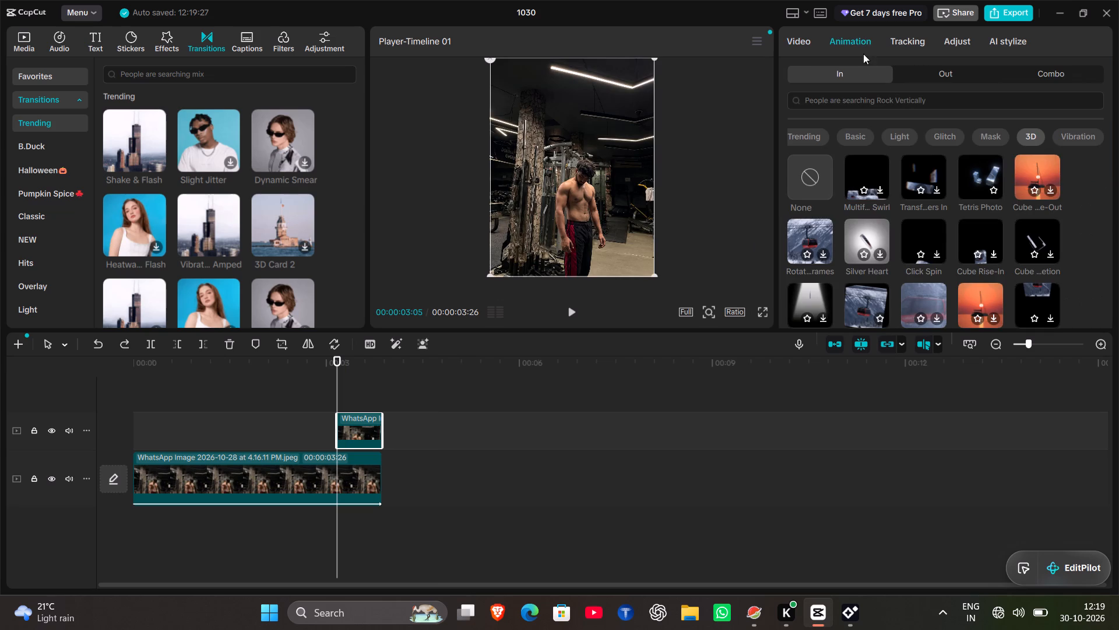
left_click(888, 101)
type("shak")
key("Return")
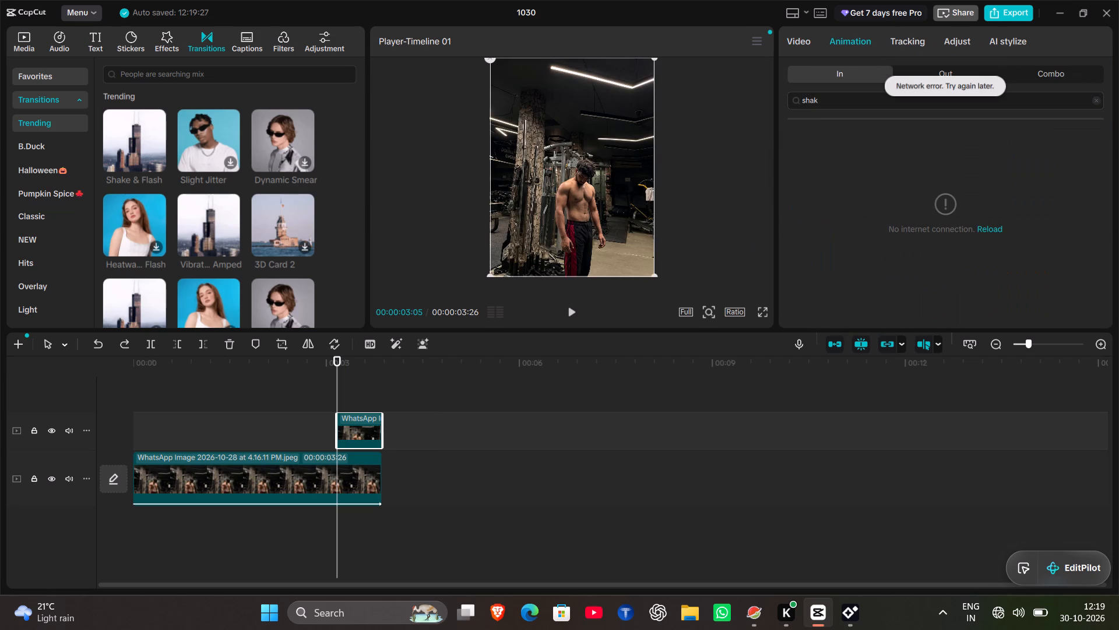
left_click(988, 229)
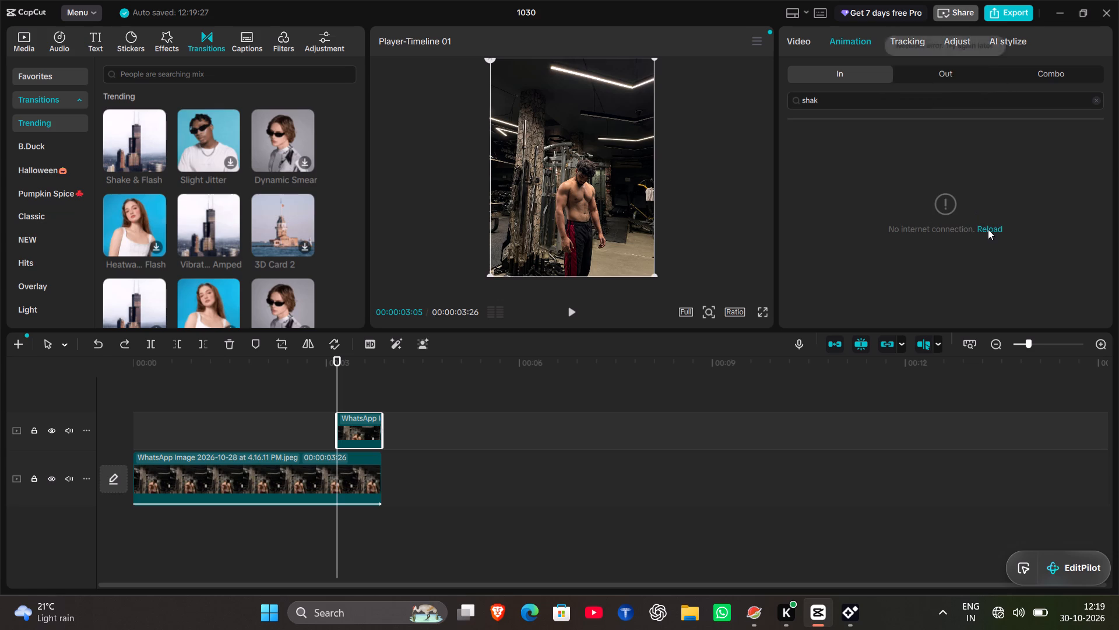